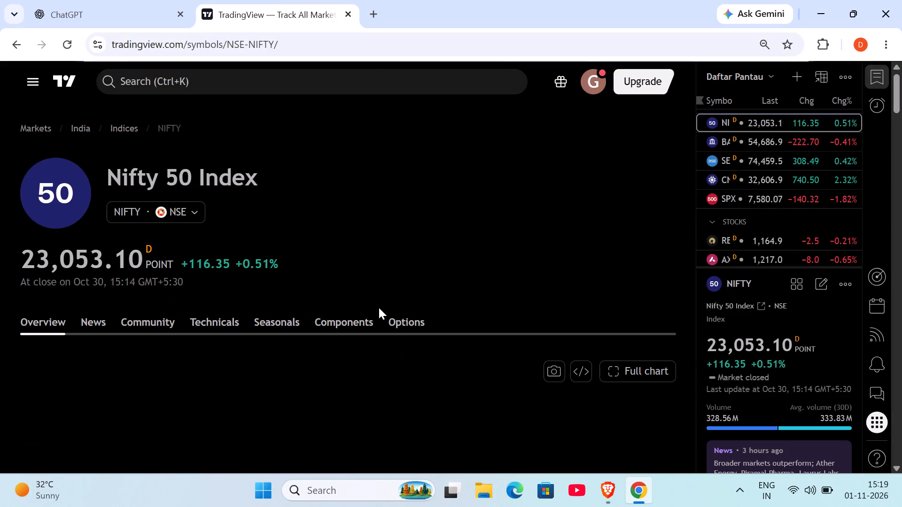
Open the full chart for the Nifty 50 Index from its overview page.
{"action": "scroll", "coordinate": [379, 307], "scroll_direction": "down", "scroll_amount": 2}
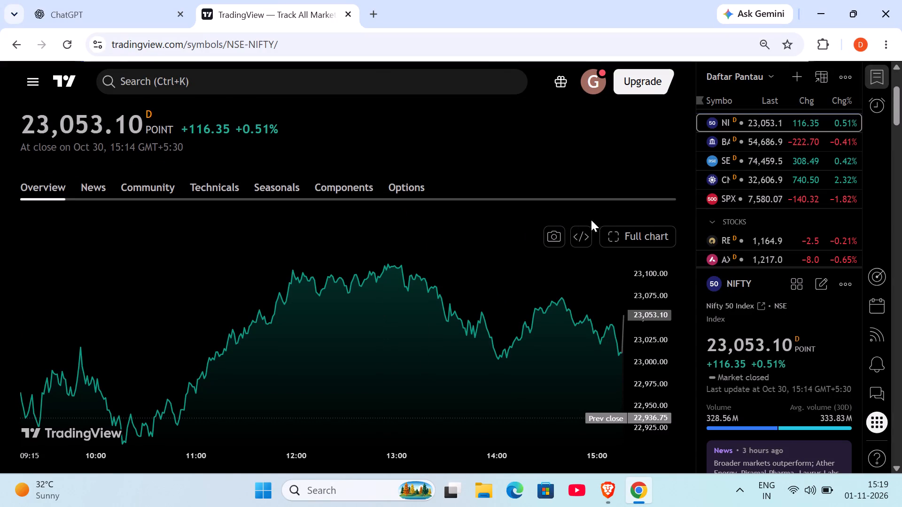
{"action": "left_click", "coordinate": [626, 239]}
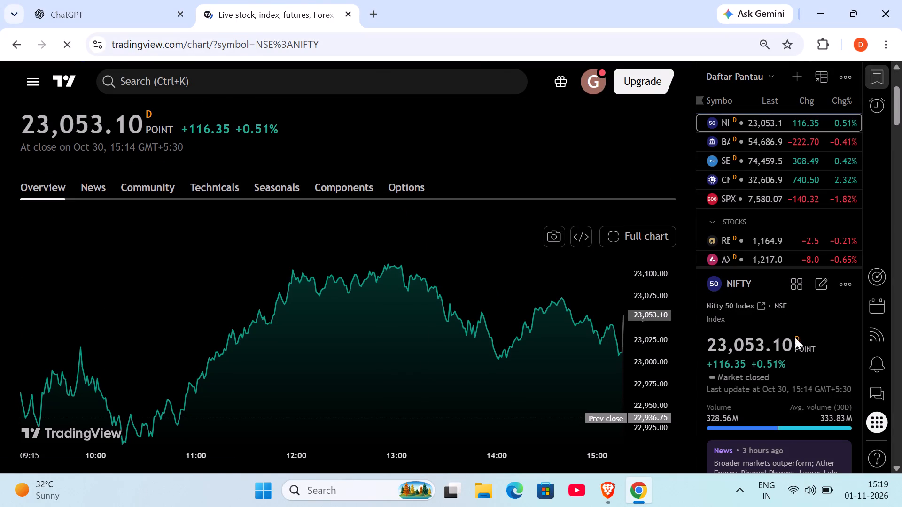
{"action": "scroll", "coordinate": [793, 347], "scroll_direction": "down", "scroll_amount": 9}
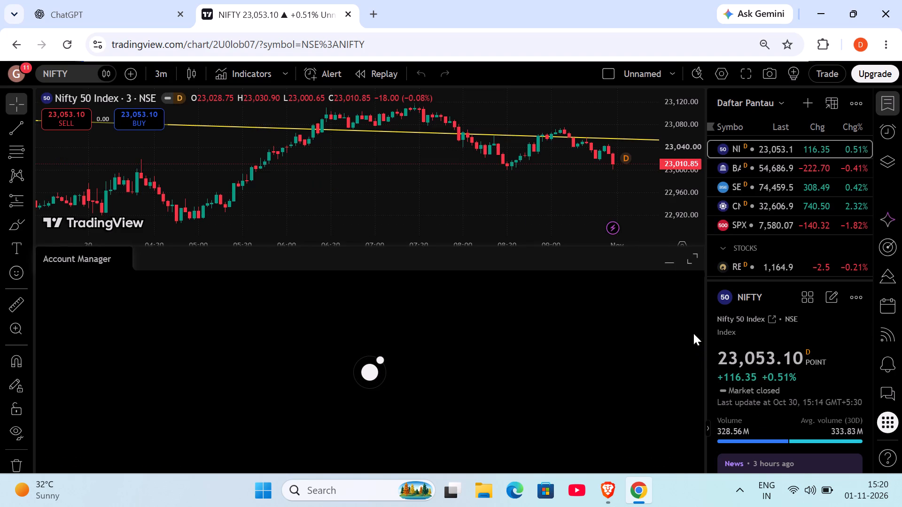
Load the ETHUSD chart from the open long position in Paper Trading, with the account panel collapsed.
{"action": "left_click", "coordinate": [667, 267]}
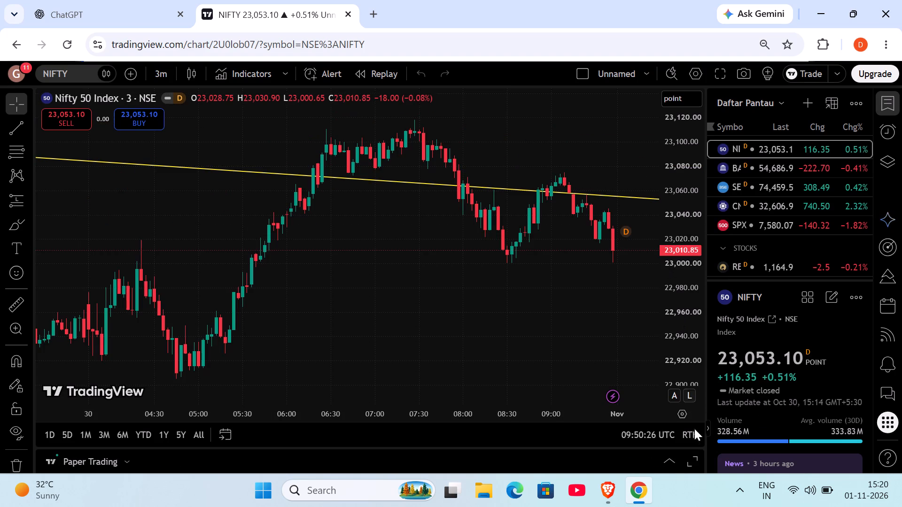
{"action": "left_click", "coordinate": [667, 457]}
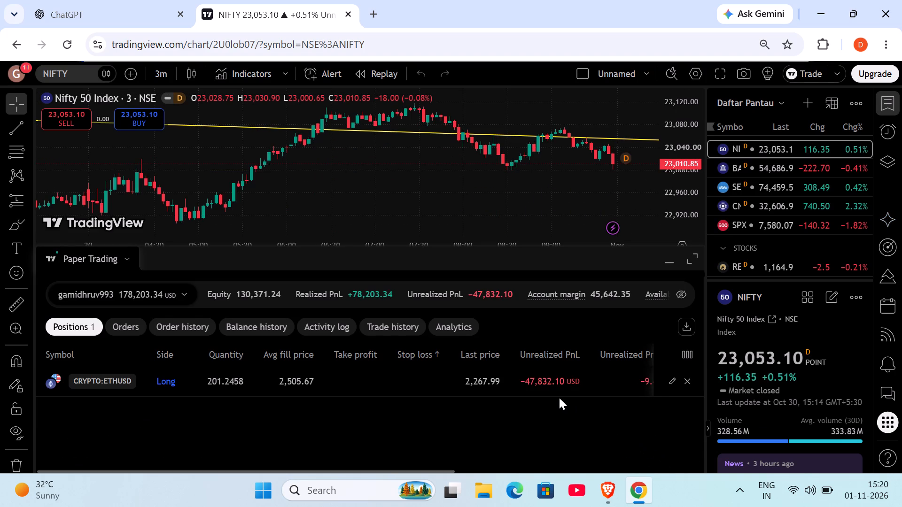
{"action": "left_click", "coordinate": [559, 398]}
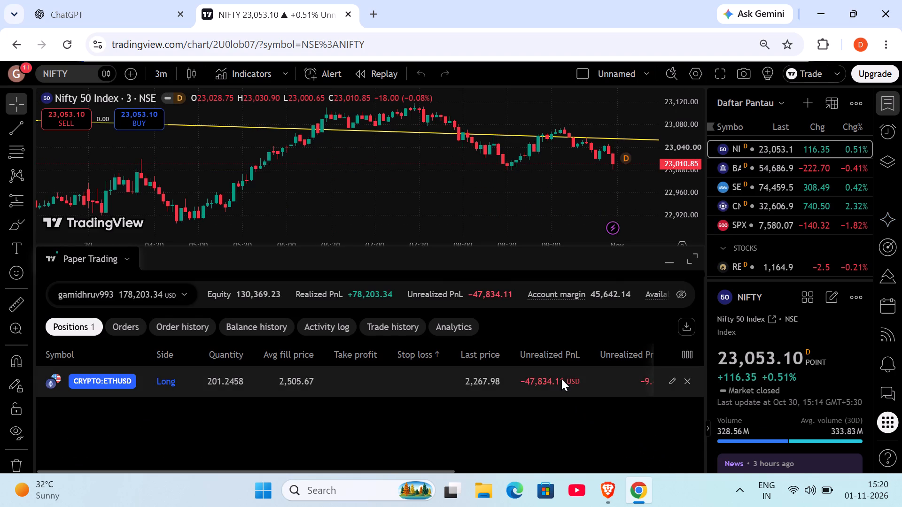
{"action": "left_click", "coordinate": [559, 378]}
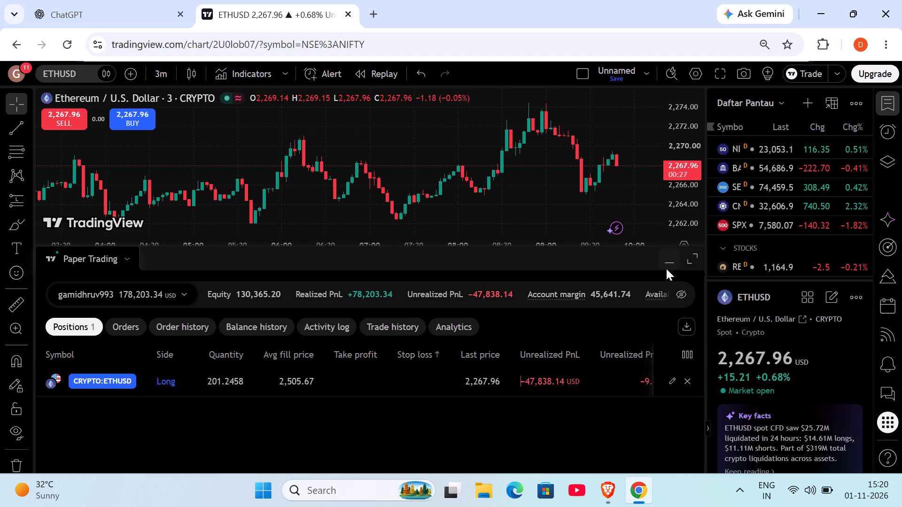
{"action": "left_click", "coordinate": [666, 271]}
{"action": "left_click", "coordinate": [669, 258]}
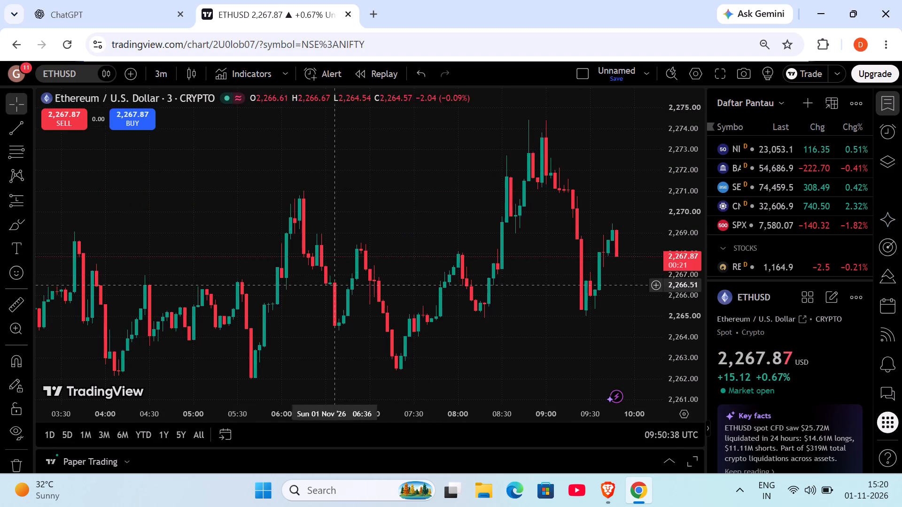
Set the ETHUSD chart interval to 1 week.
{"action": "left_click", "coordinate": [158, 67]}
{"action": "scroll", "coordinate": [212, 253], "scroll_direction": "down", "scroll_amount": 5}
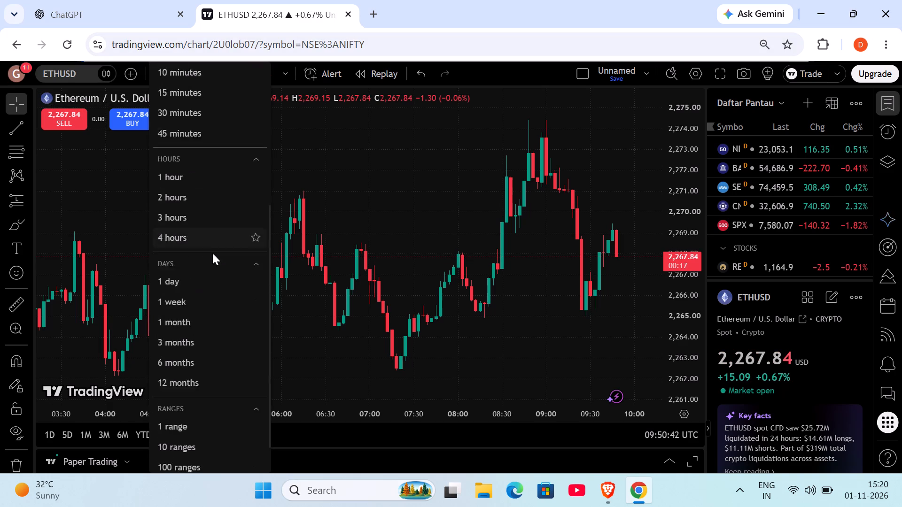
{"action": "left_click", "coordinate": [189, 277]}
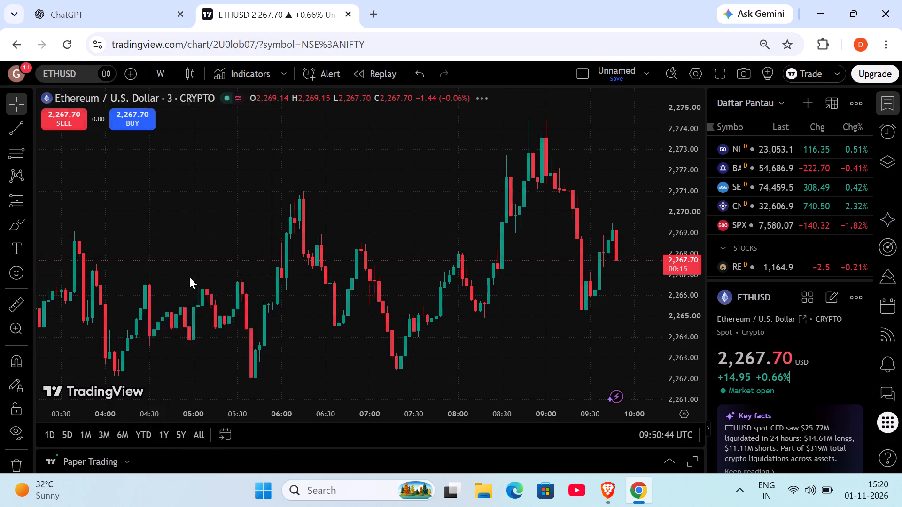
Examine the weekly ETHUSD price history around the long position's entry and check the position in Paper Trading.
{"action": "left_click_drag", "start_coordinate": [685, 183], "coordinate": [685, 186]}
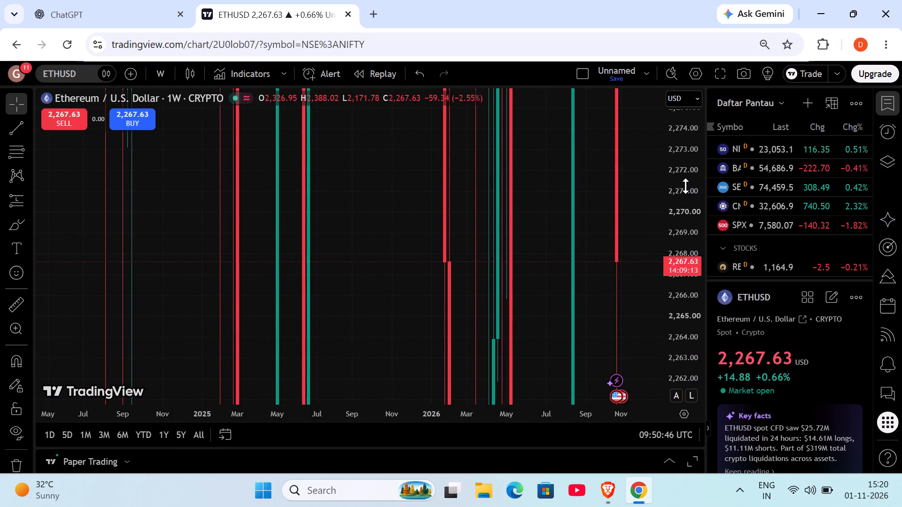
{"action": "left_click_drag", "start_coordinate": [685, 186], "coordinate": [699, 371]}
{"action": "left_click_drag", "start_coordinate": [698, 168], "coordinate": [690, 410]}
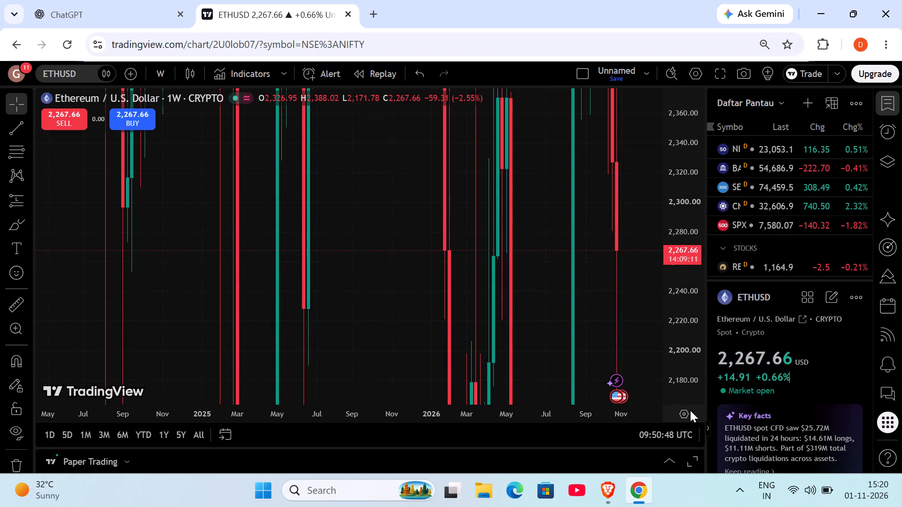
{"action": "left_click_drag", "start_coordinate": [690, 163], "coordinate": [704, 404]}
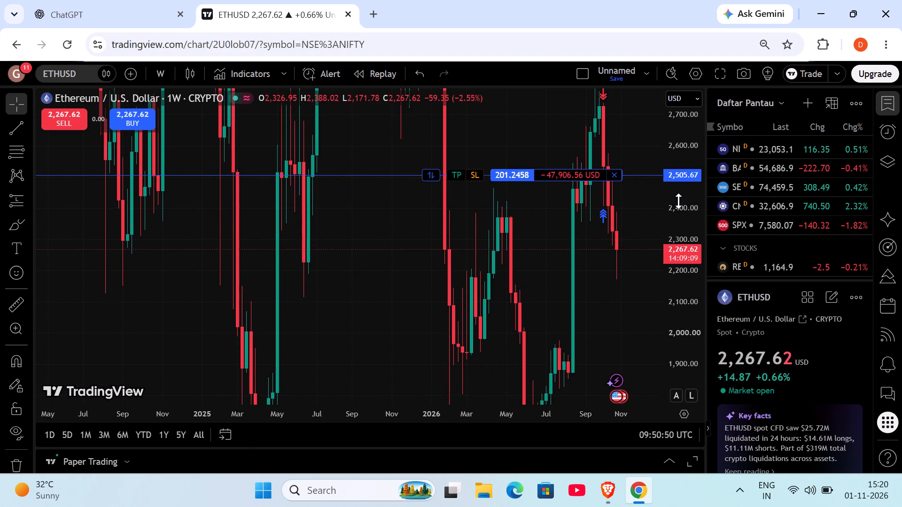
{"action": "left_click_drag", "start_coordinate": [698, 270], "coordinate": [693, 461]}
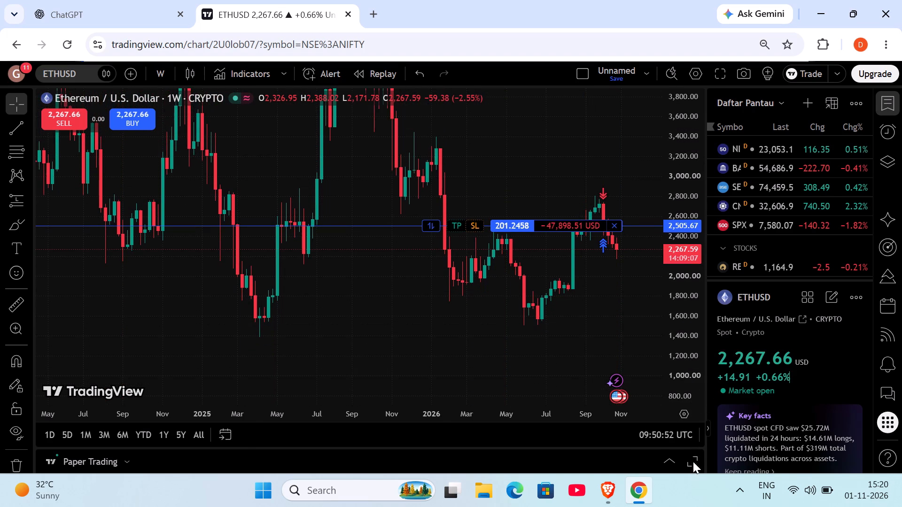
{"action": "left_click_drag", "start_coordinate": [693, 461], "coordinate": [687, 465]}
{"action": "left_click_drag", "start_coordinate": [616, 312], "coordinate": [447, 343]}
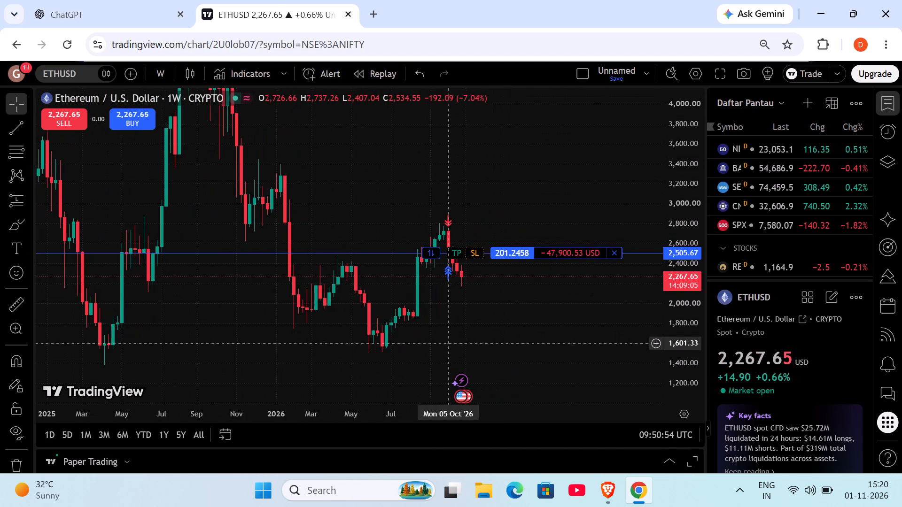
{"action": "left_click_drag", "start_coordinate": [674, 200], "coordinate": [694, 269]}
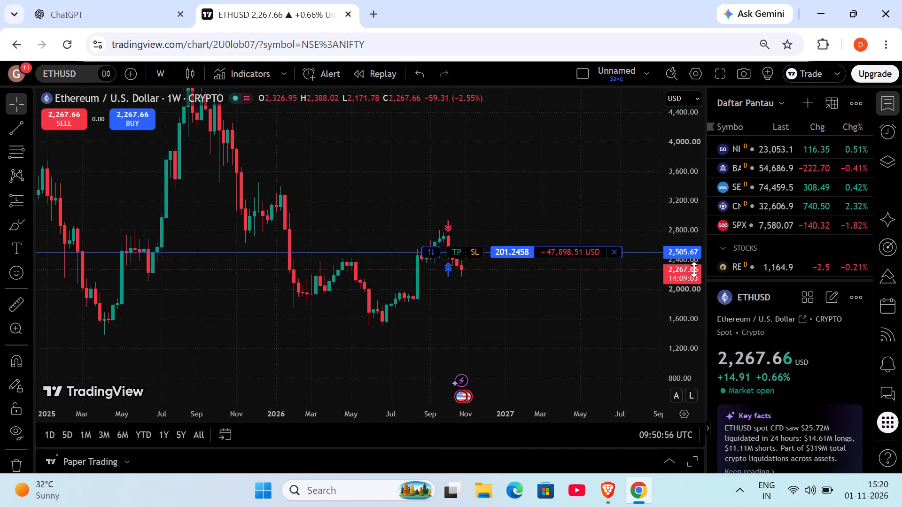
{"action": "left_click_drag", "start_coordinate": [598, 320], "coordinate": [488, 330]}
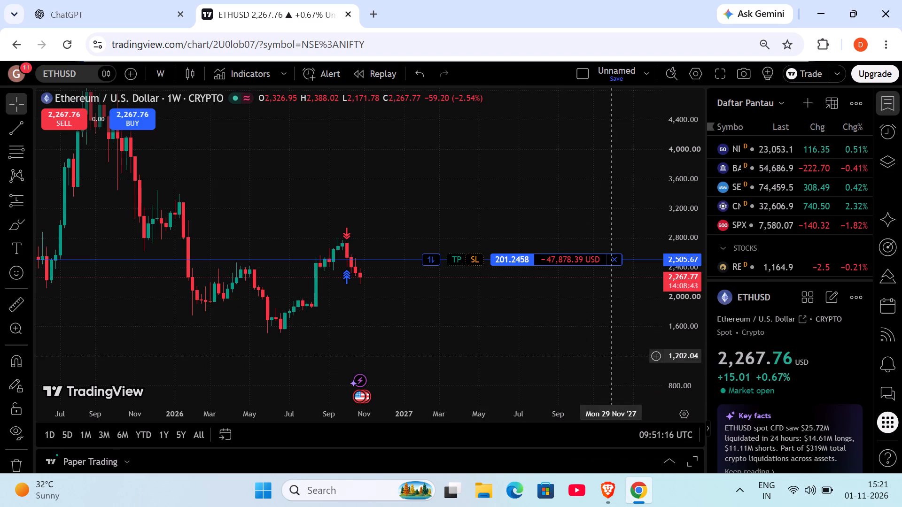
{"action": "left_click", "coordinate": [665, 462]}
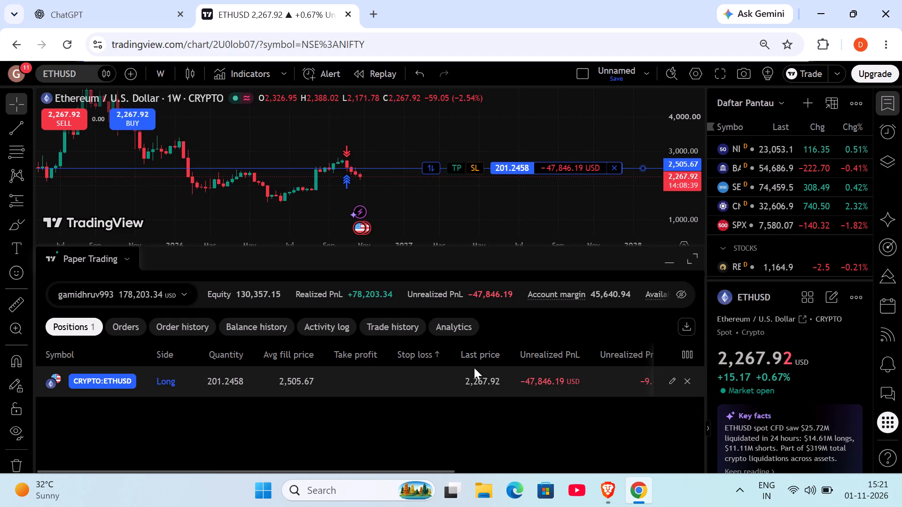
{"action": "left_click", "coordinate": [673, 267]}
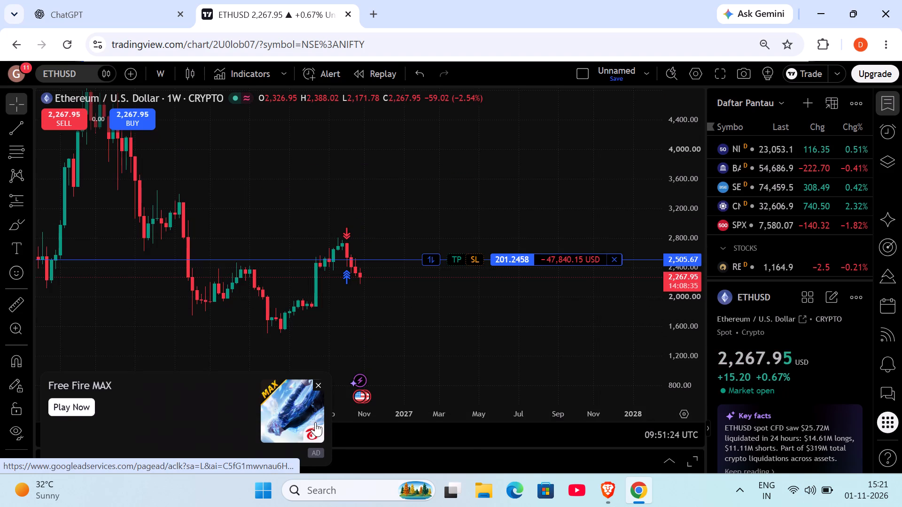
{"action": "left_click", "coordinate": [318, 380]}
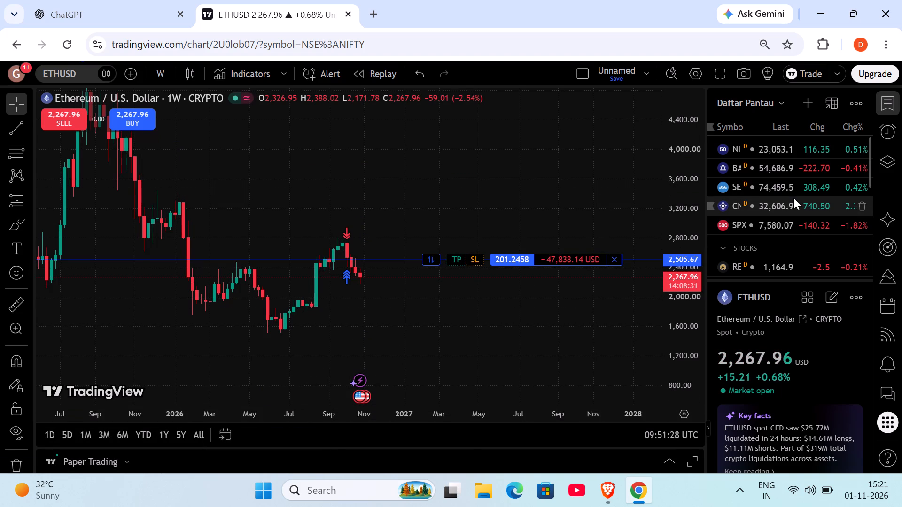
Bring up NIFTY from the watchlist and examine its weekly candles against the drawn trend lines.
{"action": "scroll", "coordinate": [793, 198], "scroll_direction": "up", "scroll_amount": 1}
{"action": "left_click", "coordinate": [762, 151]}
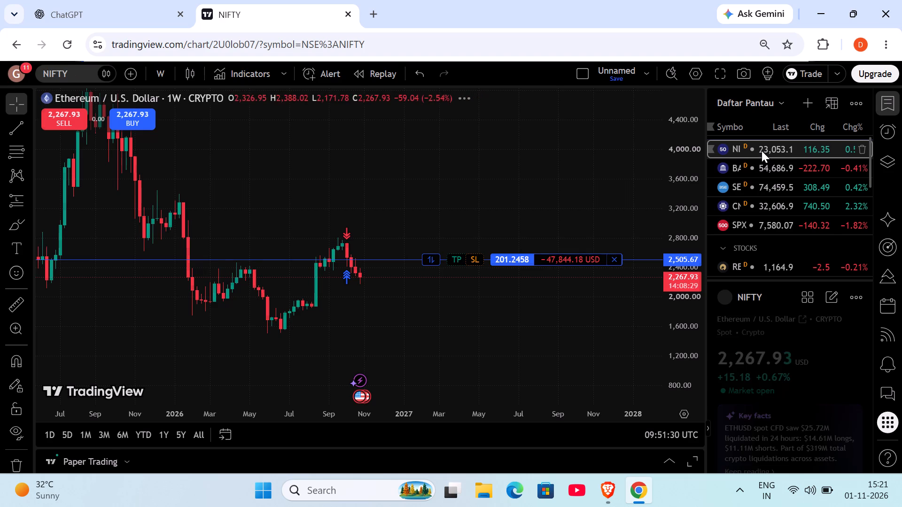
{"action": "right_click_drag", "start_coordinate": [361, 203], "coordinate": [425, 169]}
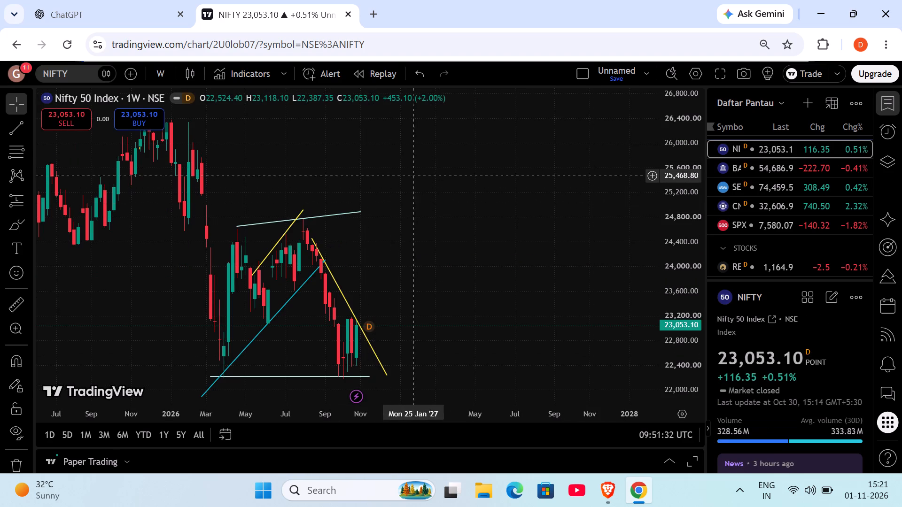
{"action": "right_click_drag", "start_coordinate": [425, 169], "coordinate": [444, 156]}
{"action": "left_click_drag", "start_coordinate": [443, 163], "coordinate": [517, 111]}
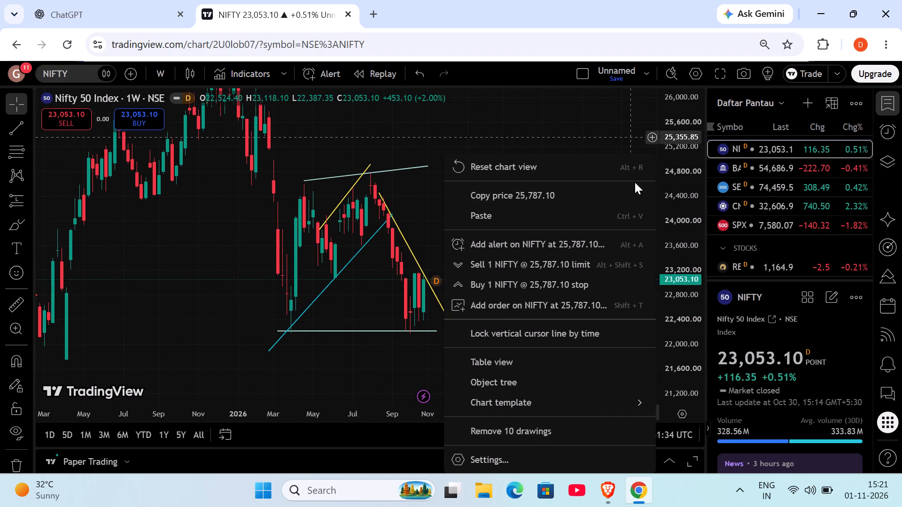
{"action": "left_click_drag", "start_coordinate": [698, 159], "coordinate": [704, 215]}
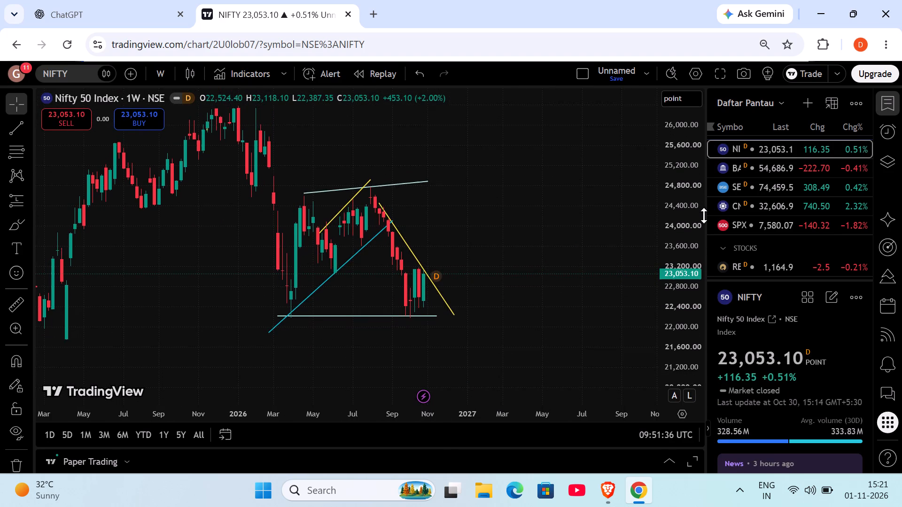
{"action": "left_click_drag", "start_coordinate": [704, 215], "coordinate": [706, 248]}
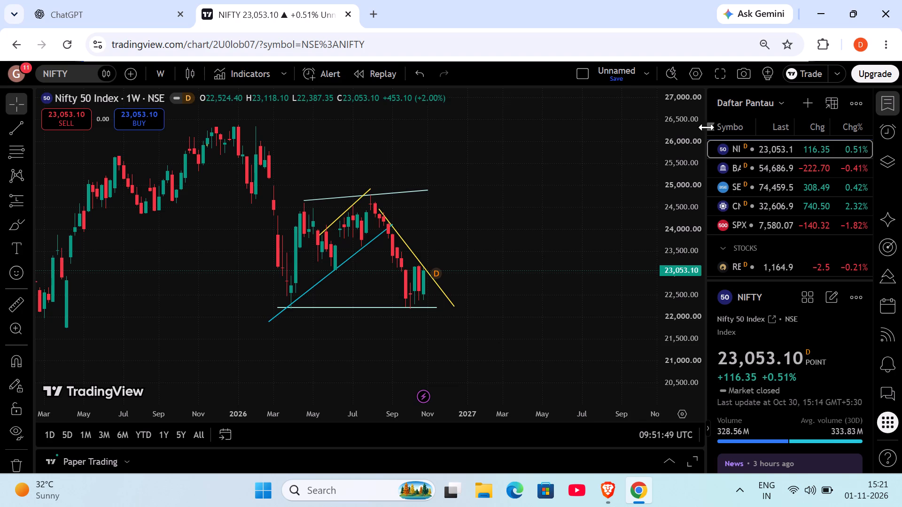
Expand the FOREX section of the Daftar Pantau watchlist.
{"action": "scroll", "coordinate": [794, 217], "scroll_direction": "down", "scroll_amount": 2}
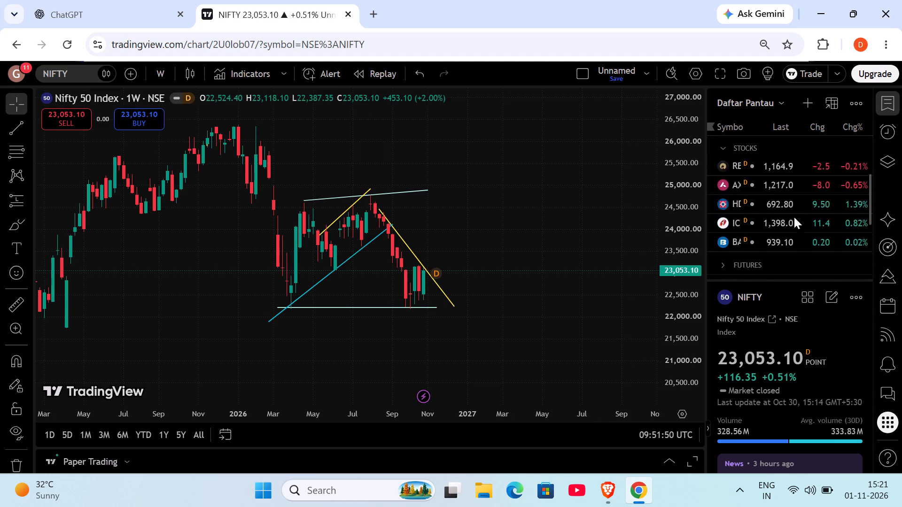
{"action": "scroll", "coordinate": [794, 217], "scroll_direction": "down", "scroll_amount": 3}
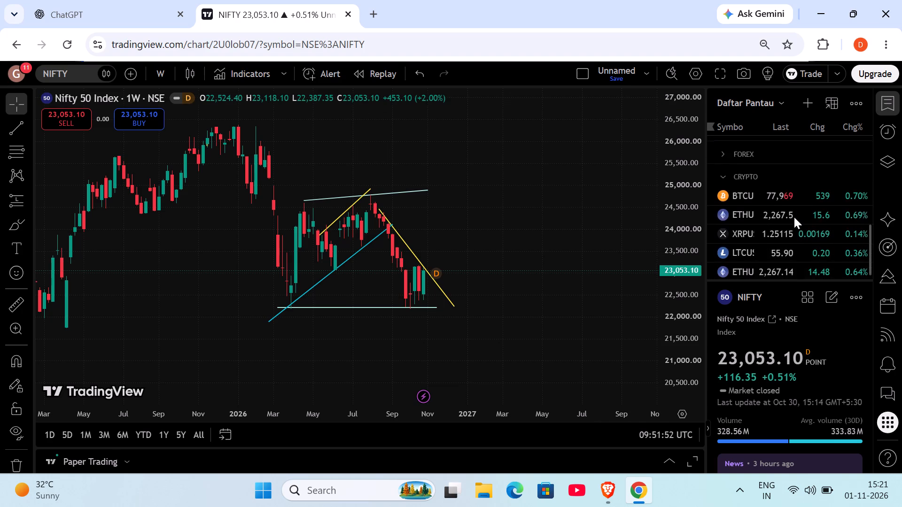
{"action": "scroll", "coordinate": [794, 217], "scroll_direction": "down", "scroll_amount": 1}
{"action": "left_click", "coordinate": [789, 200]}
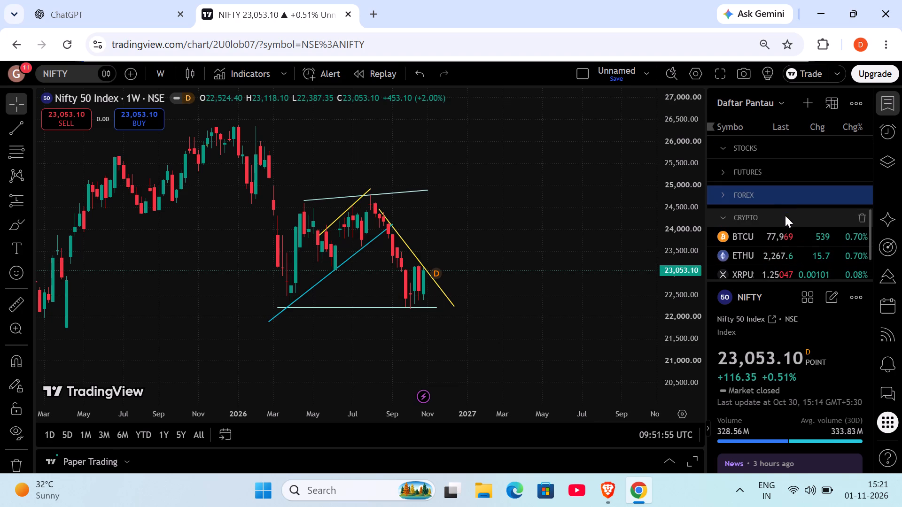
{"action": "left_click", "coordinate": [784, 194]}
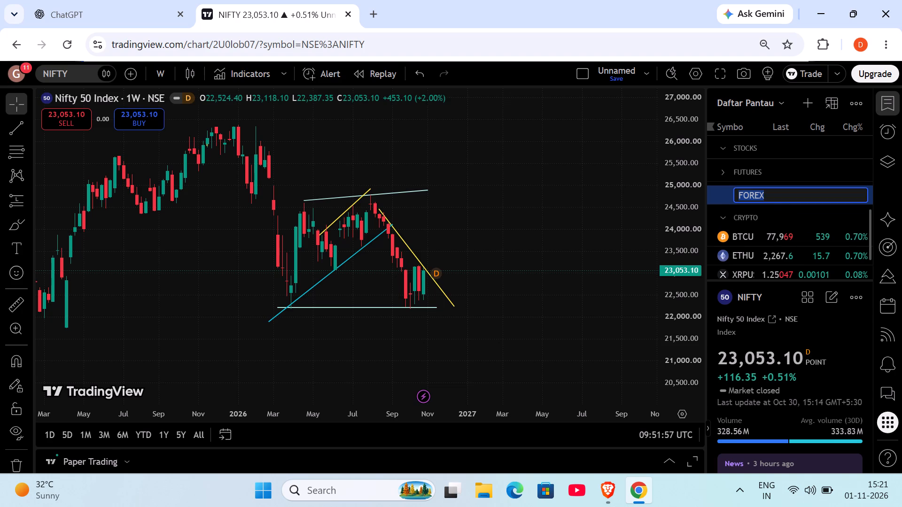
{"action": "left_click", "coordinate": [735, 195]}
{"action": "left_click", "coordinate": [723, 193]}
{"action": "left_click", "coordinate": [725, 194]}
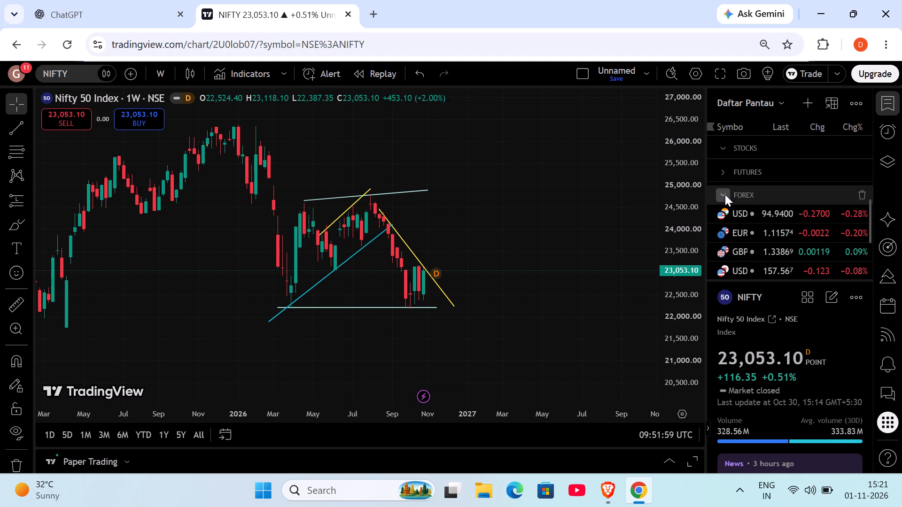
Load the BTCUSD chart from the watchlist's CRYPTO section and view its recent weekly candles.
{"action": "scroll", "coordinate": [770, 218], "scroll_direction": "down", "scroll_amount": 1}
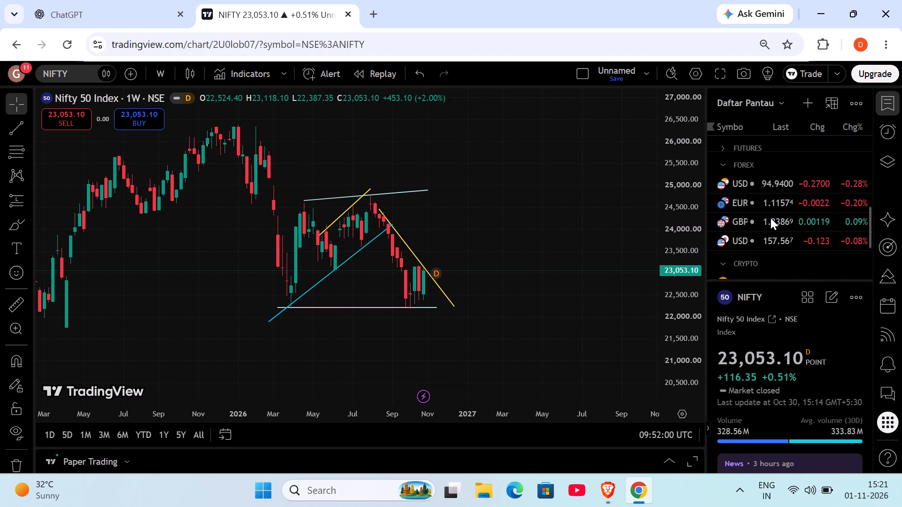
{"action": "scroll", "coordinate": [770, 218], "scroll_direction": "down", "scroll_amount": 2}
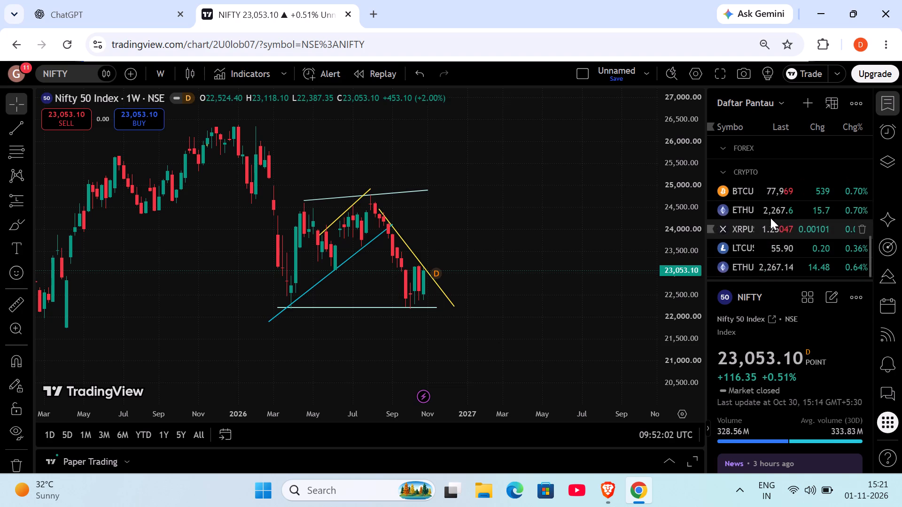
{"action": "scroll", "coordinate": [770, 218], "scroll_direction": "down", "scroll_amount": 1}
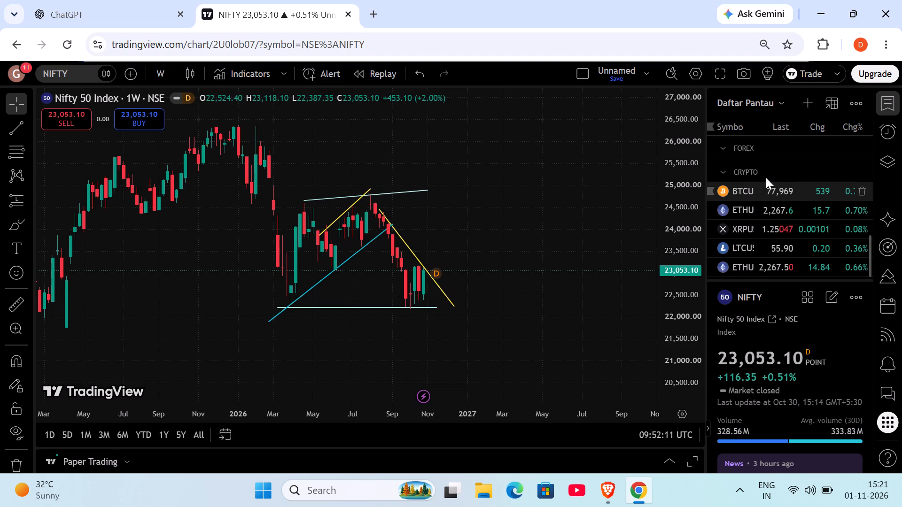
{"action": "left_click", "coordinate": [771, 192]}
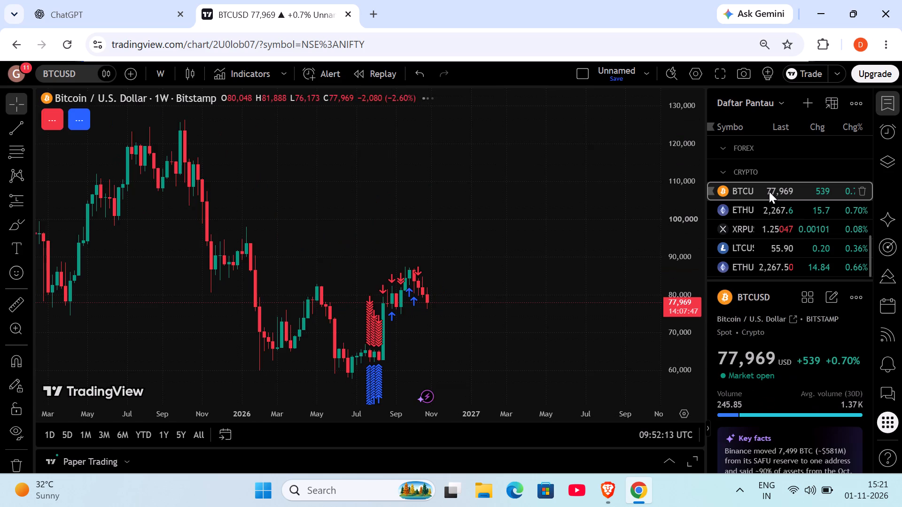
{"action": "left_click_drag", "start_coordinate": [544, 243], "coordinate": [648, 233]}
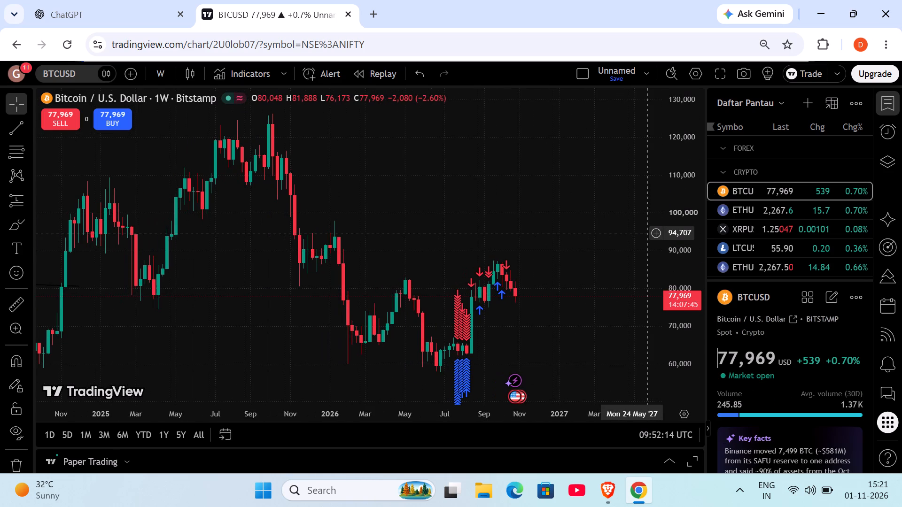
Switch to Brave and skip the playing YouTube song to its end so the mix moves on to Dil Jhoom.
{"action": "left_click", "coordinate": [615, 483]}
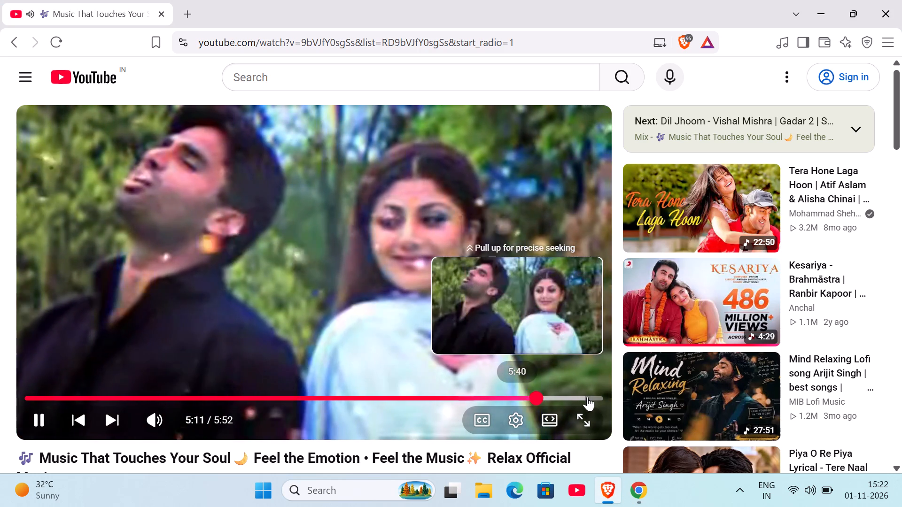
{"action": "left_click", "coordinate": [588, 397]}
{"action": "key", "text": "Right"}
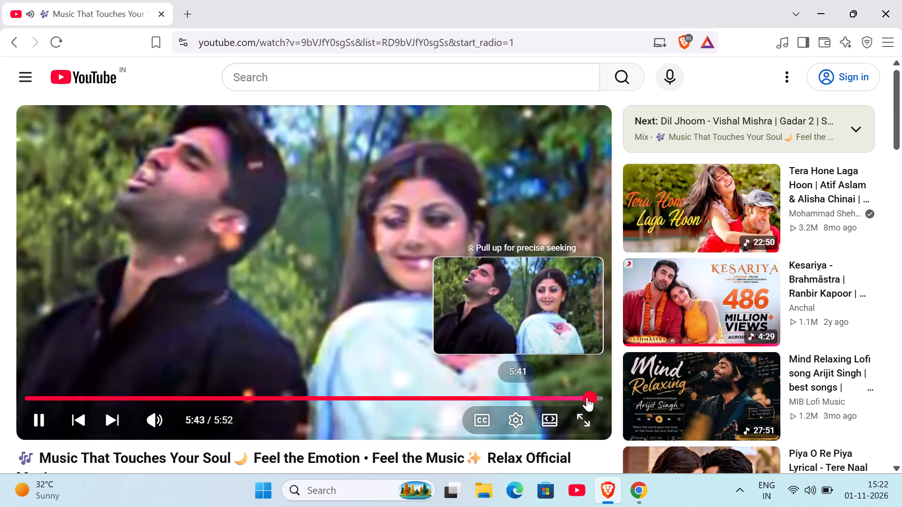
{"action": "key", "text": "Right"}
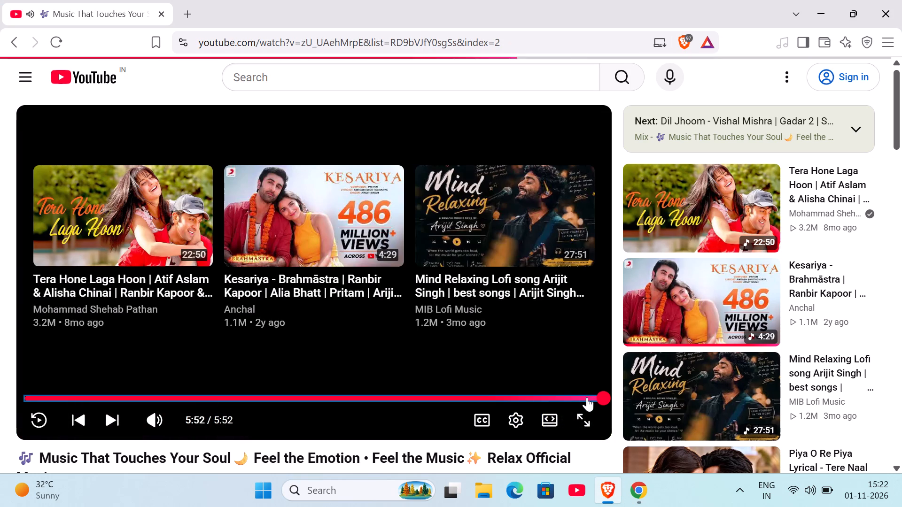
{"action": "key", "text": "Right"}
{"action": "key", "text": "Right"}
{"action": "key", "text": "Right"}
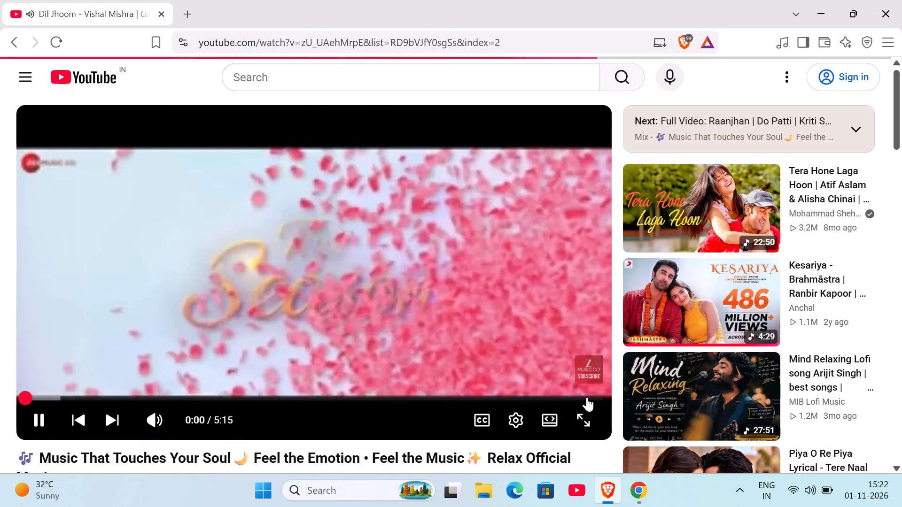
{"action": "key", "text": "Right"}
{"action": "key", "text": "Right"}
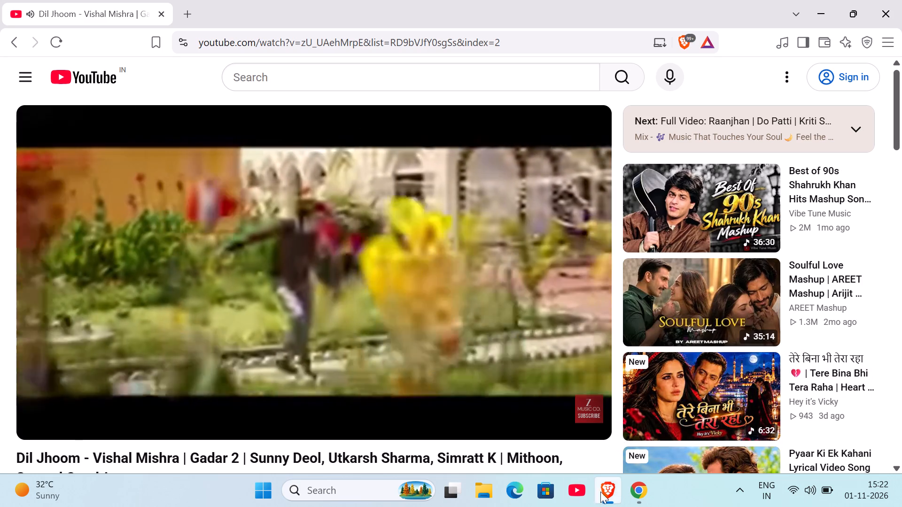
Switch back to Chrome and open screener.in in a new tab.
{"action": "left_click", "coordinate": [634, 501]}
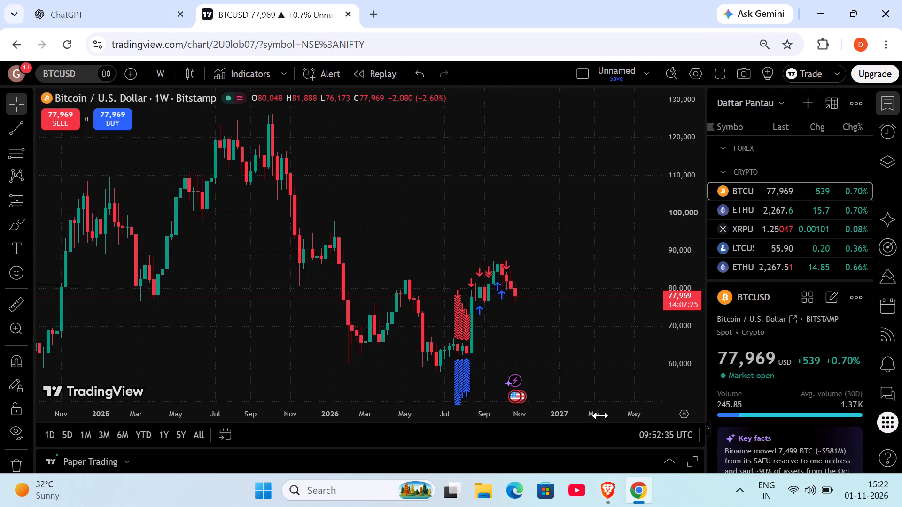
{"action": "left_click_drag", "start_coordinate": [580, 360], "coordinate": [620, 348]}
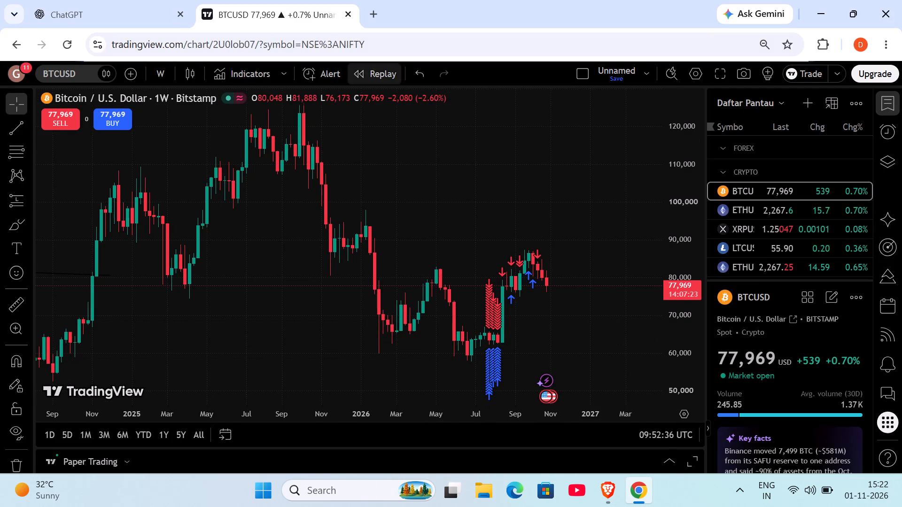
{"action": "left_click", "coordinate": [367, 9]}
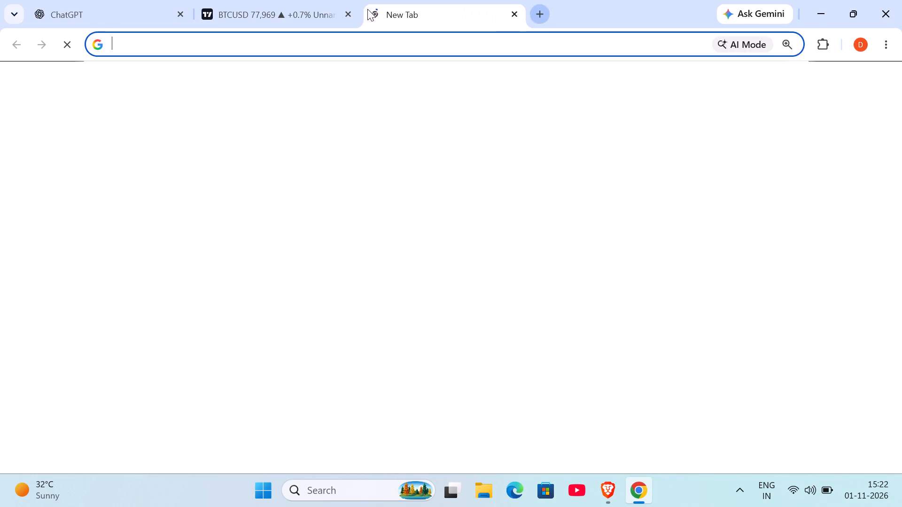
{"action": "type", "text": "scree"}
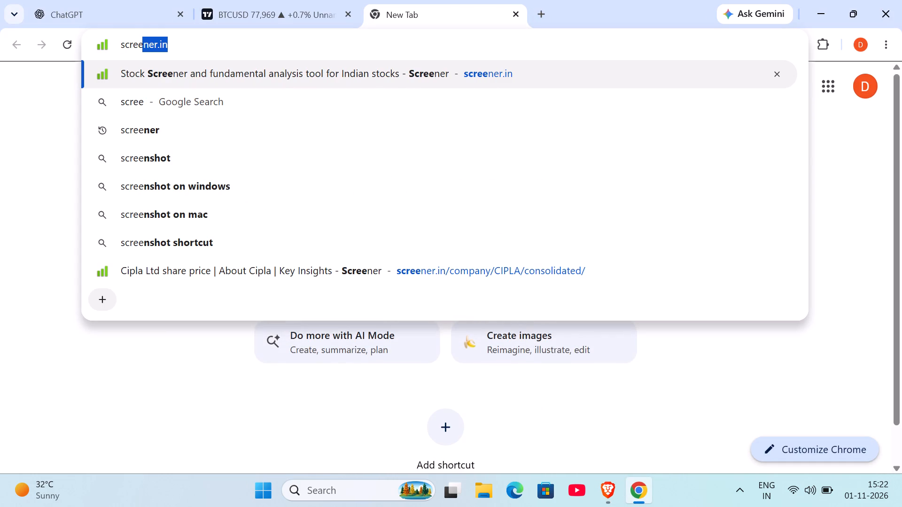
{"action": "key", "text": "Return"}
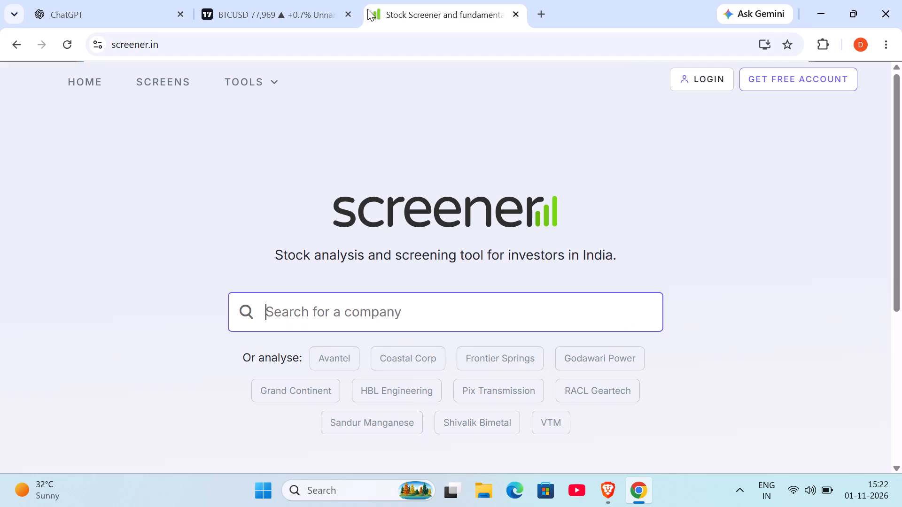
Search for the company "ne" and open the Nestle India Ltd page.
{"action": "type", "text": "n33"}
{"action": "key", "text": "BackSpace"}
{"action": "key", "text": "BackSpace"}
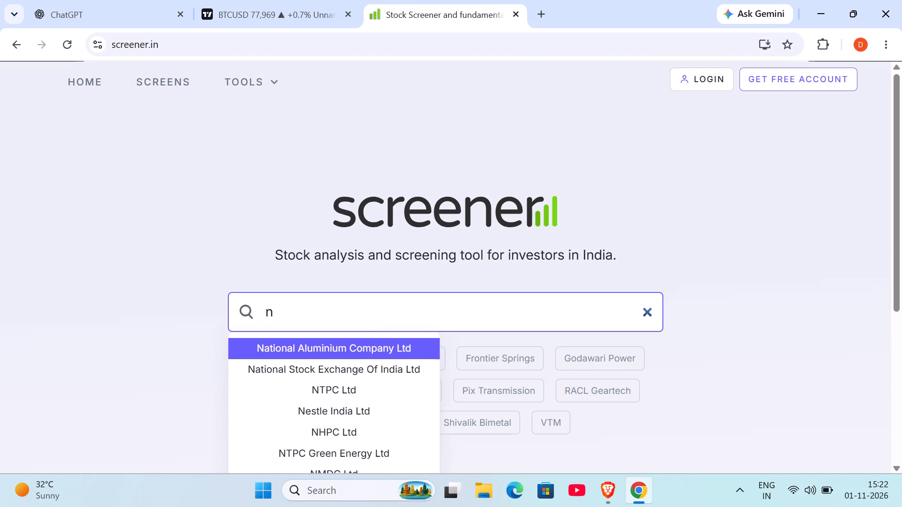
{"action": "key", "text": "e"}
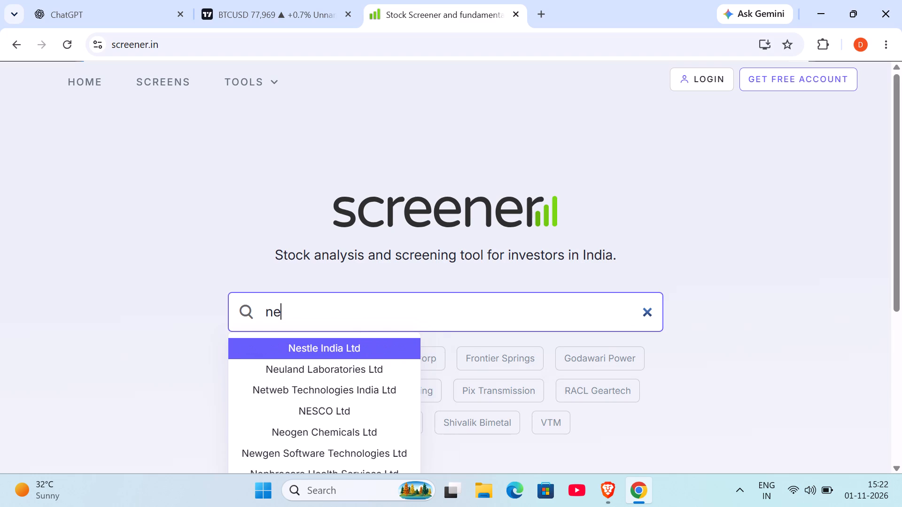
{"action": "key", "text": "Return"}
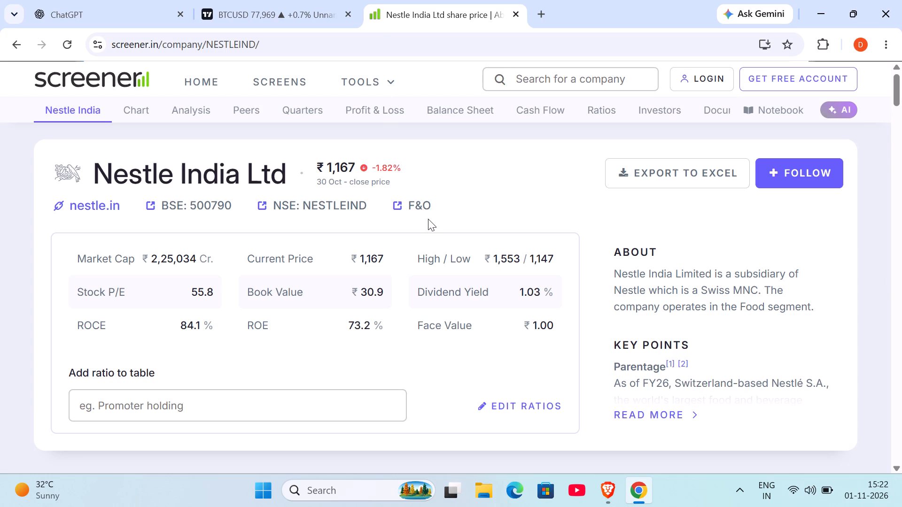
Examine Nestle India's price chart, quarterly results and Profit & Loss table, including the compounded growth figures.
{"action": "scroll", "coordinate": [428, 219], "scroll_direction": "down", "scroll_amount": 5}
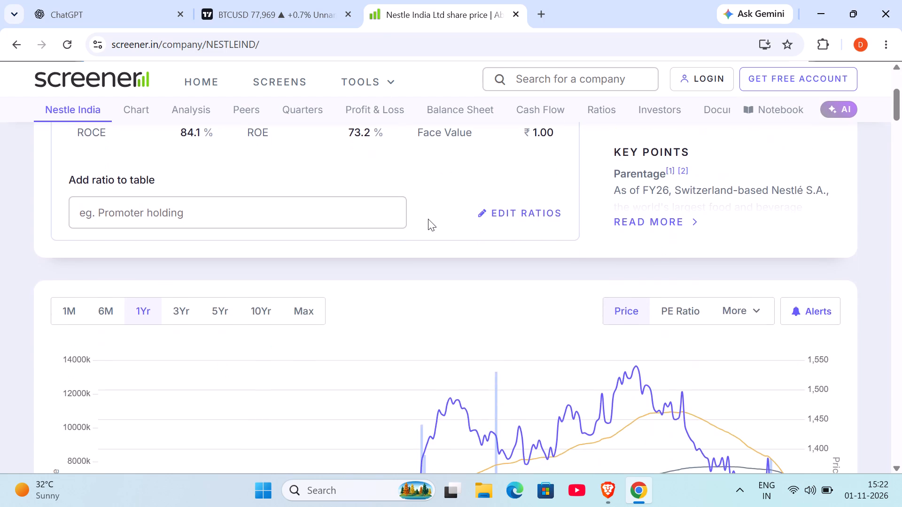
{"action": "scroll", "coordinate": [428, 219], "scroll_direction": "down", "scroll_amount": 13}
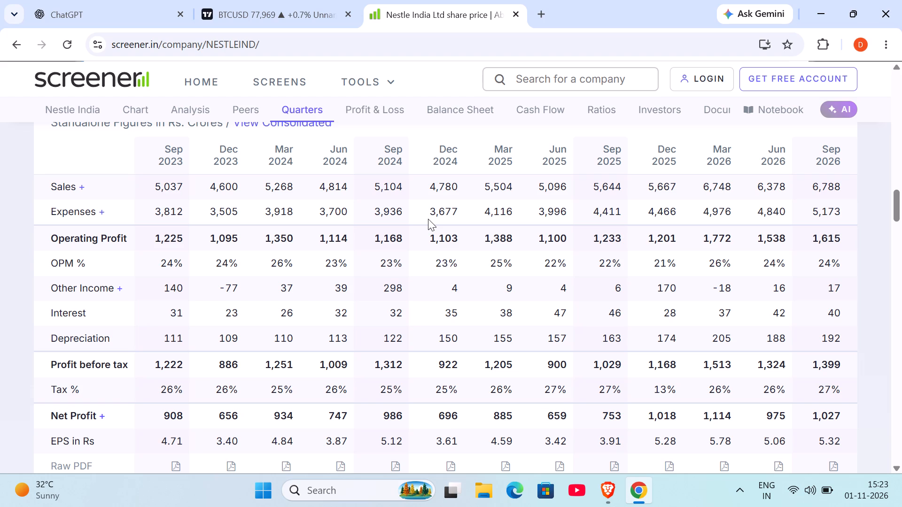
{"action": "scroll", "coordinate": [428, 219], "scroll_direction": "down", "scroll_amount": 5}
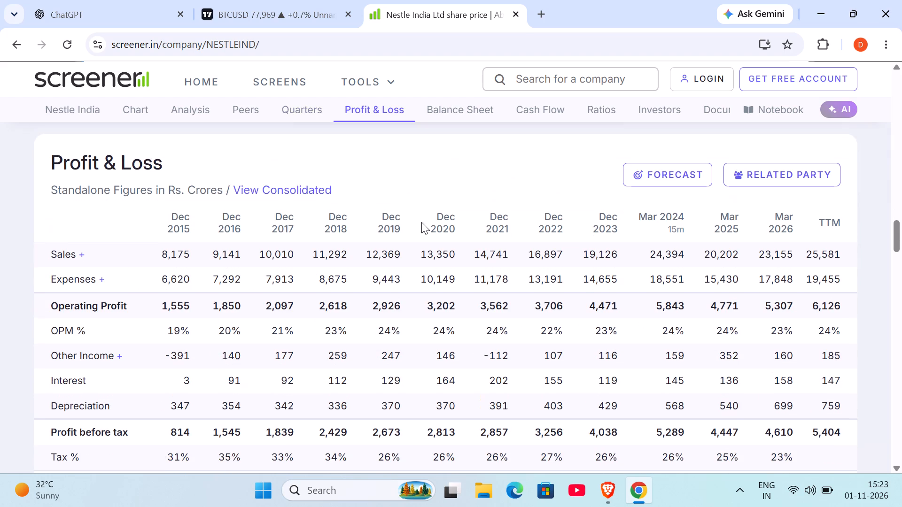
{"action": "scroll", "coordinate": [421, 222], "scroll_direction": "down", "scroll_amount": 2}
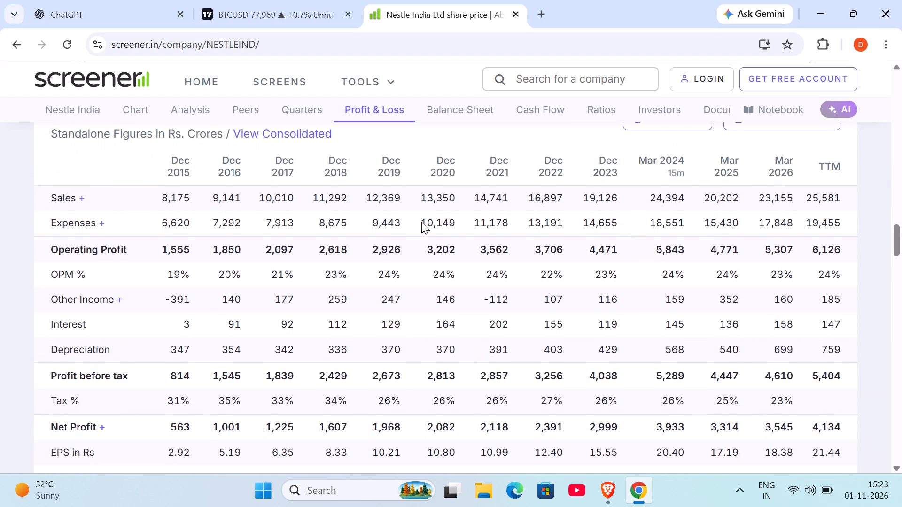
{"action": "scroll", "coordinate": [421, 222], "scroll_direction": "down", "scroll_amount": 1}
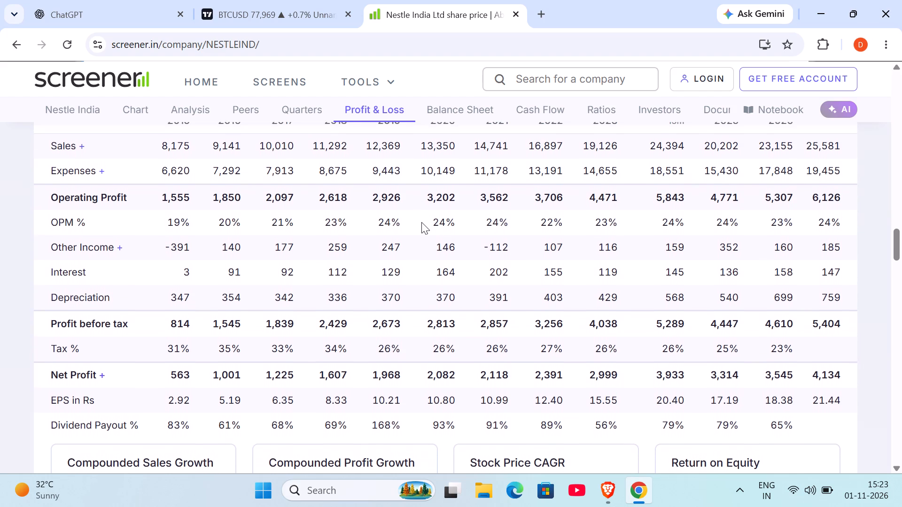
{"action": "scroll", "coordinate": [421, 222], "scroll_direction": "down", "scroll_amount": 1}
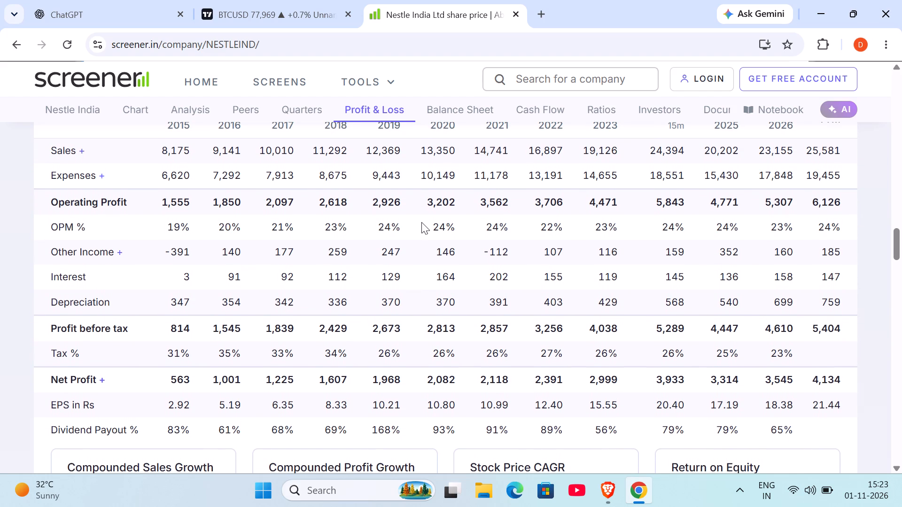
{"action": "scroll", "coordinate": [421, 222], "scroll_direction": "down", "scroll_amount": 1}
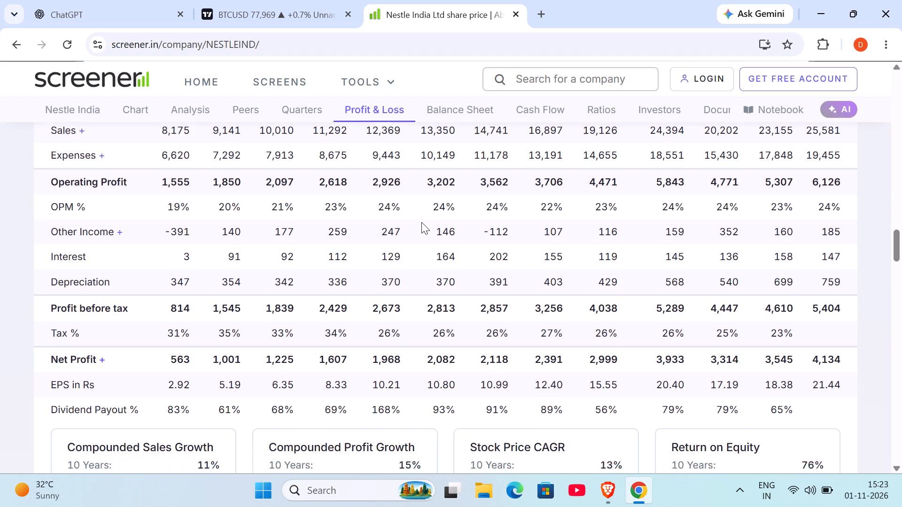
{"action": "scroll", "coordinate": [421, 222], "scroll_direction": "down", "scroll_amount": 5}
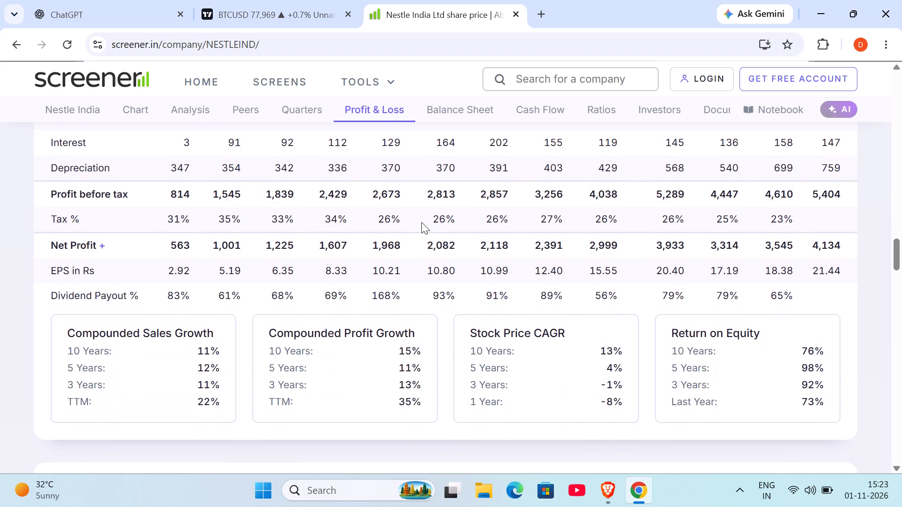
Look through Nestle India's balance sheet, cash flows, ratios, shareholding and documents.
{"action": "scroll", "coordinate": [421, 222], "scroll_direction": "down", "scroll_amount": 3}
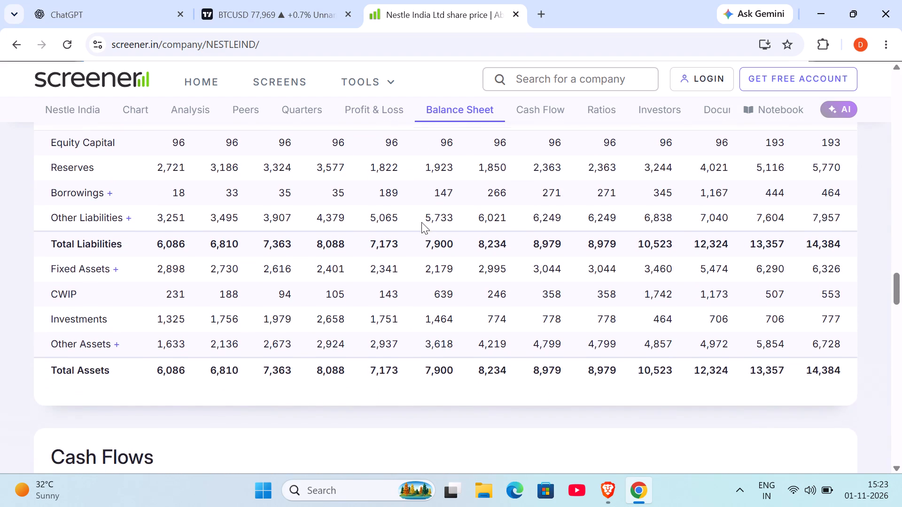
{"action": "scroll", "coordinate": [421, 222], "scroll_direction": "down", "scroll_amount": 10}
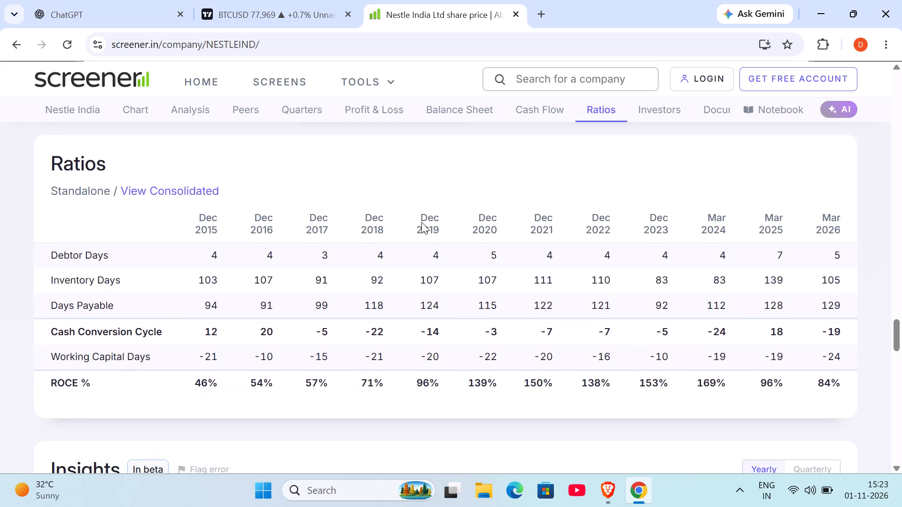
{"action": "scroll", "coordinate": [421, 222], "scroll_direction": "down", "scroll_amount": 13}
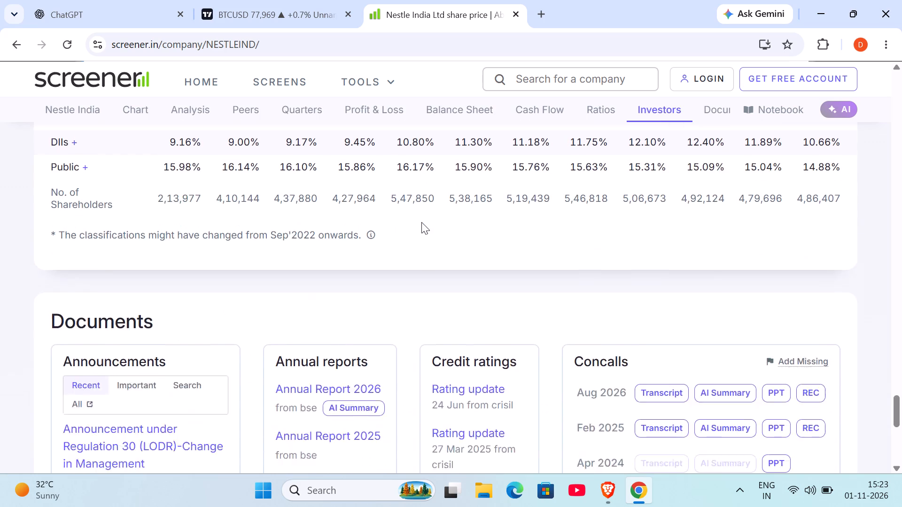
{"action": "scroll", "coordinate": [421, 222], "scroll_direction": "down", "scroll_amount": 4}
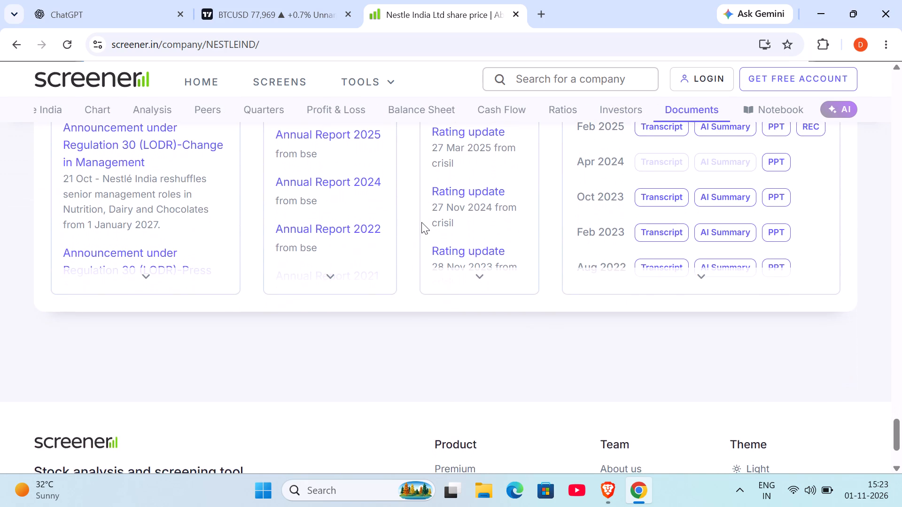
{"action": "scroll", "coordinate": [421, 222], "scroll_direction": "down", "scroll_amount": 9}
Return to the BTCUSD chart and examine its weekly candles at different price scales.
{"action": "left_click", "coordinate": [305, 0]}
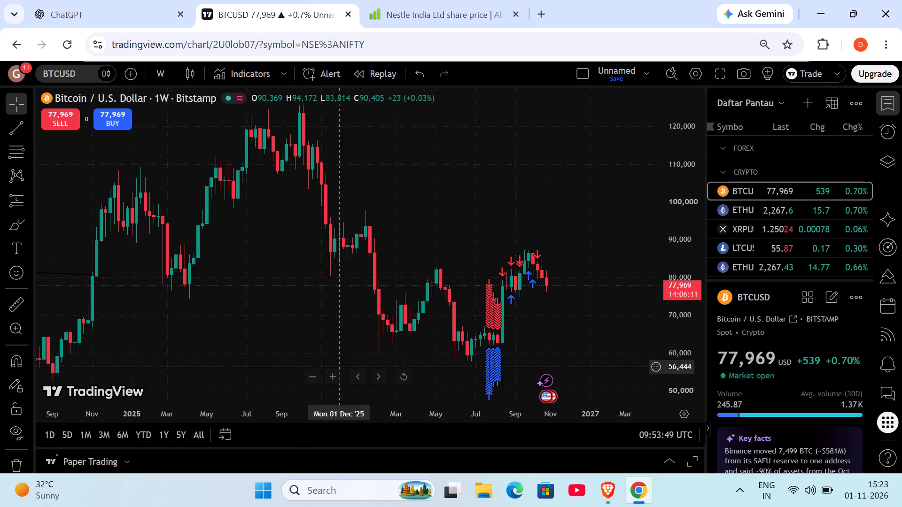
{"action": "left_click_drag", "start_coordinate": [684, 204], "coordinate": [694, 263]}
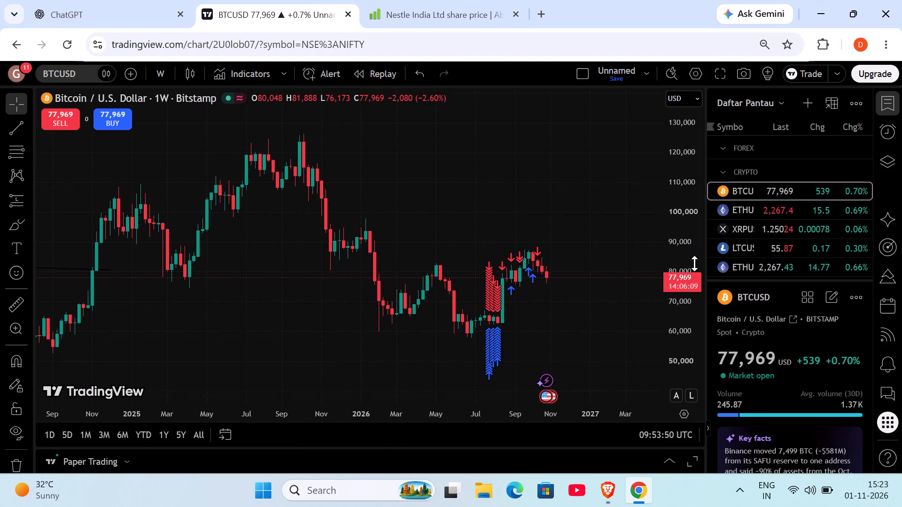
{"action": "left_click_drag", "start_coordinate": [694, 263], "coordinate": [677, 228]}
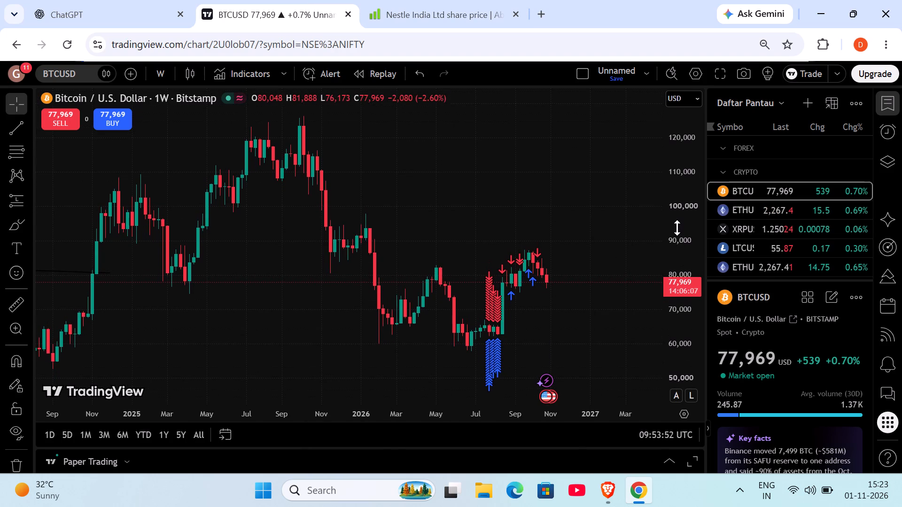
{"action": "left_click_drag", "start_coordinate": [677, 228], "coordinate": [698, 292]}
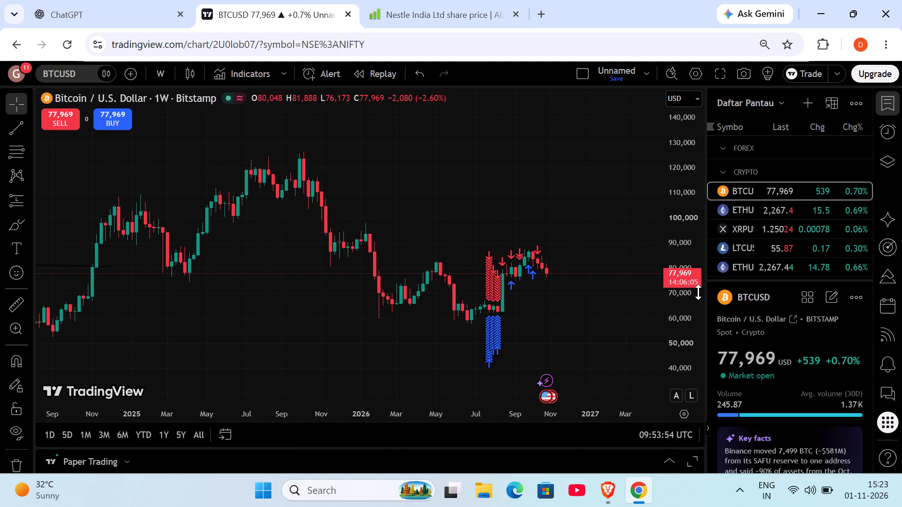
{"action": "left_click_drag", "start_coordinate": [688, 309], "coordinate": [669, 206]}
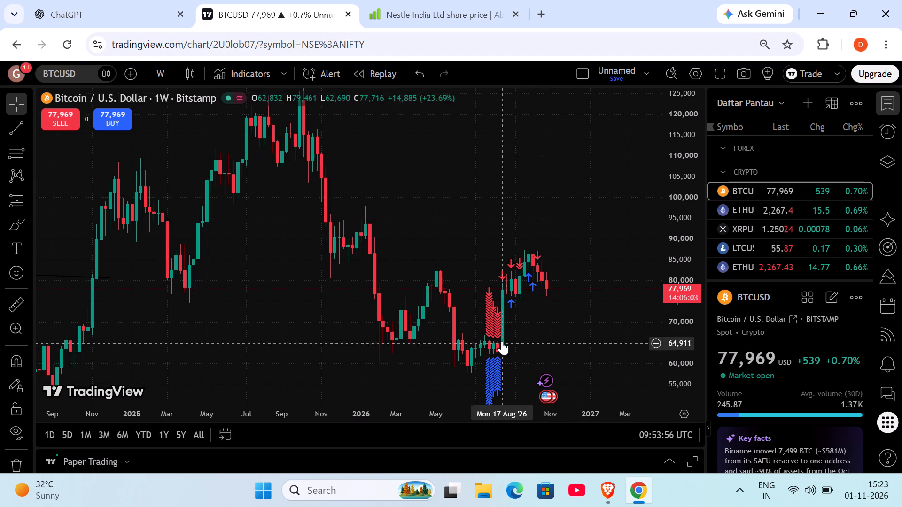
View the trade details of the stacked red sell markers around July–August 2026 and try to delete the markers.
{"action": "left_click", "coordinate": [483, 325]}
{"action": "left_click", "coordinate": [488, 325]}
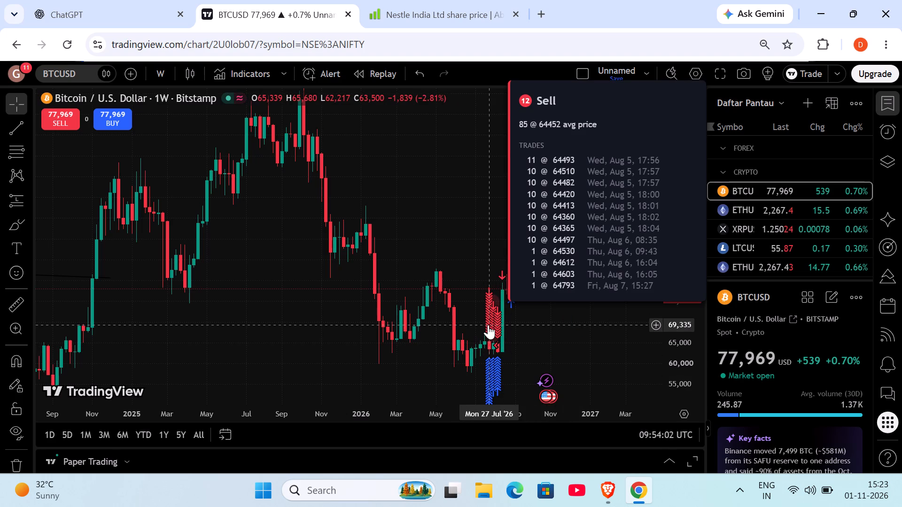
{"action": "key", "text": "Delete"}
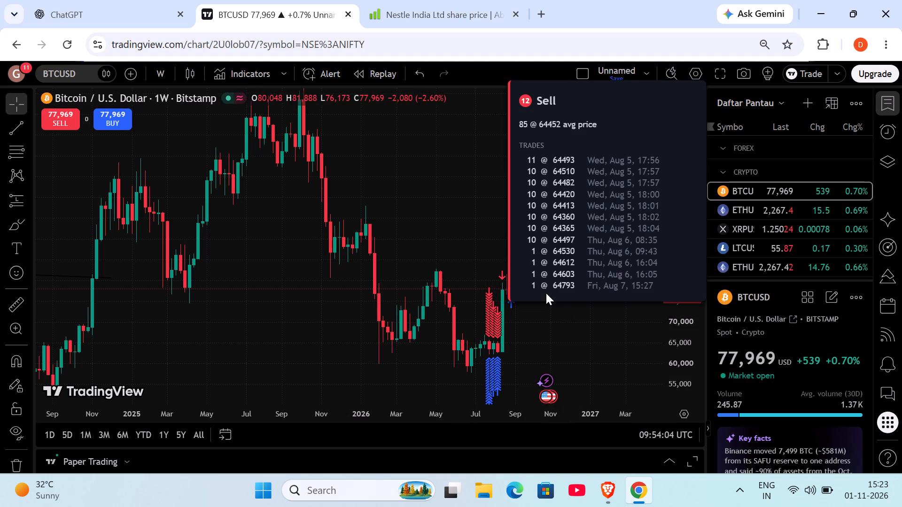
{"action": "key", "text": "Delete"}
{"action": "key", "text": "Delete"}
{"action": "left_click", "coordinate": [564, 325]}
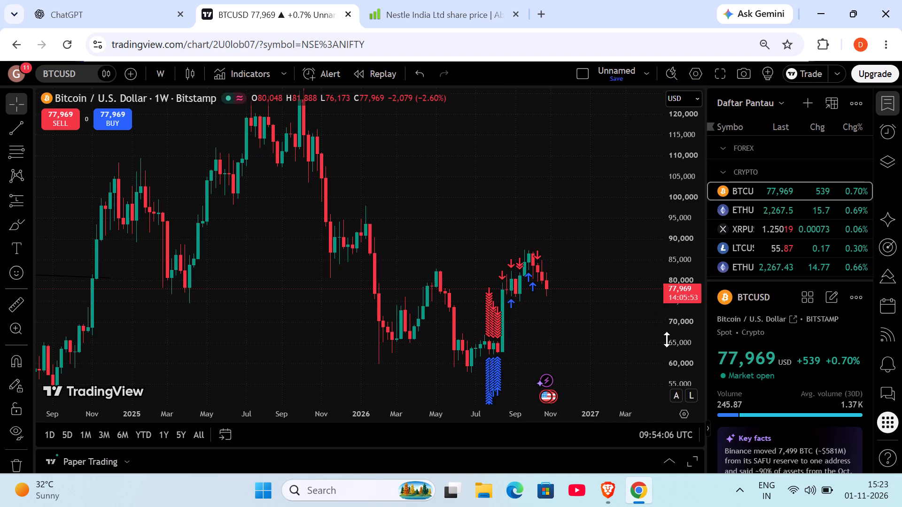
View the BTCUSD candles on a stretched price scale and look at the Profile section of the symbol details.
{"action": "left_click_drag", "start_coordinate": [664, 325], "coordinate": [664, 299]}
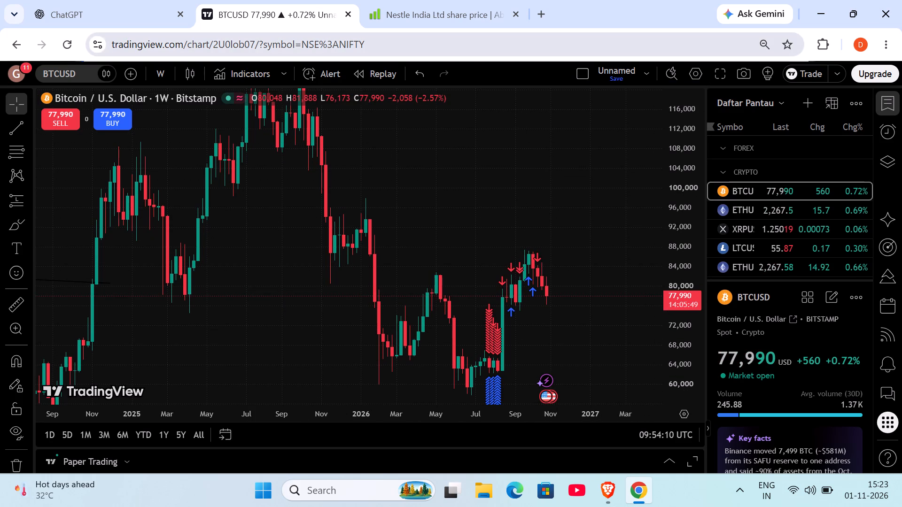
{"action": "scroll", "coordinate": [816, 415], "scroll_direction": "down", "scroll_amount": 7}
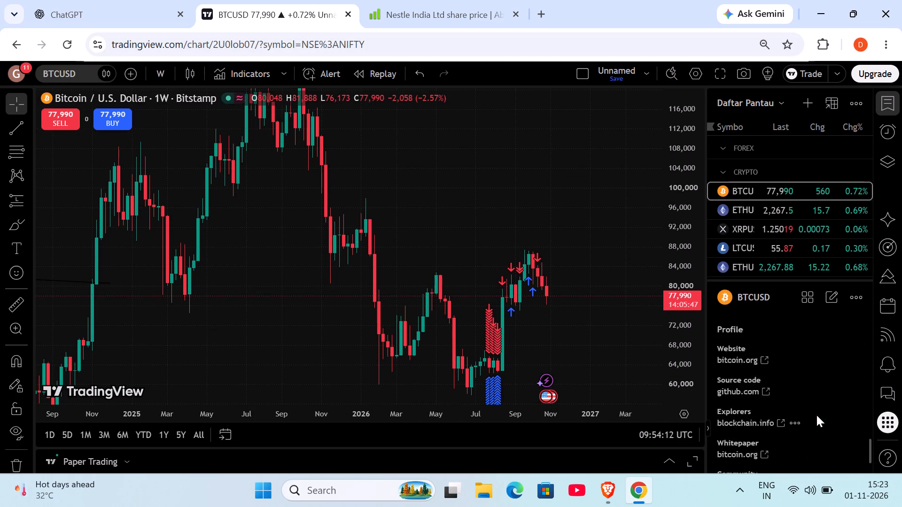
Open the Bitstamp ETHUSD chart from the watchlist and look through its key facts, key stats, performance, seasonals and profile details.
{"action": "scroll", "coordinate": [816, 415], "scroll_direction": "up", "scroll_amount": 5}
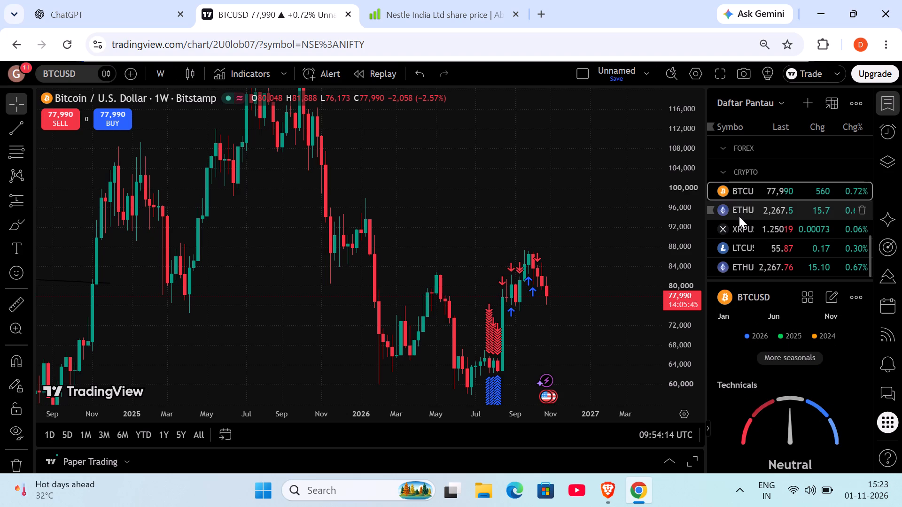
{"action": "left_click", "coordinate": [731, 212]}
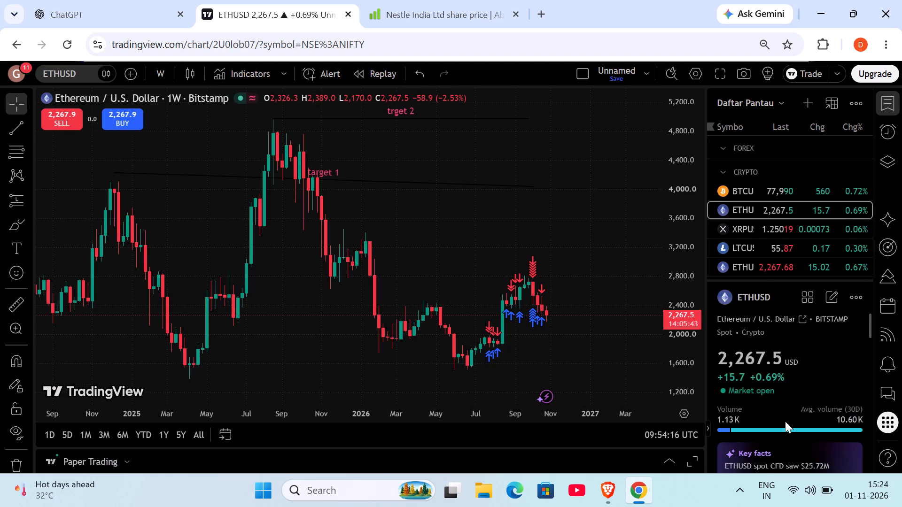
{"action": "scroll", "coordinate": [783, 418], "scroll_direction": "down", "scroll_amount": 1}
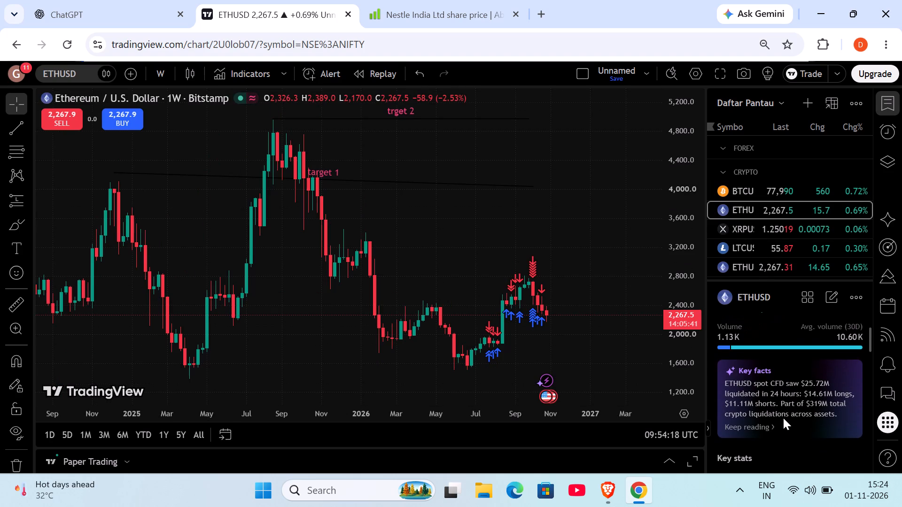
{"action": "scroll", "coordinate": [783, 418], "scroll_direction": "down", "scroll_amount": 2}
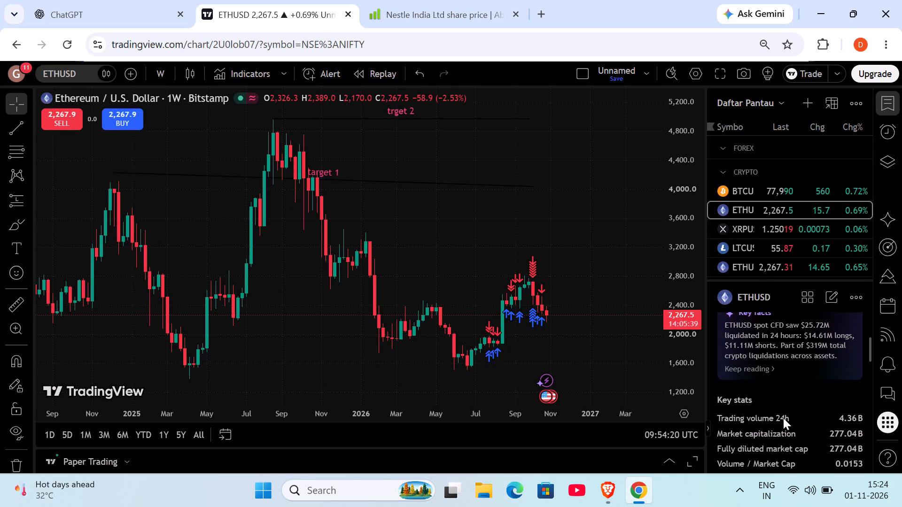
{"action": "scroll", "coordinate": [783, 418], "scroll_direction": "down", "scroll_amount": 5}
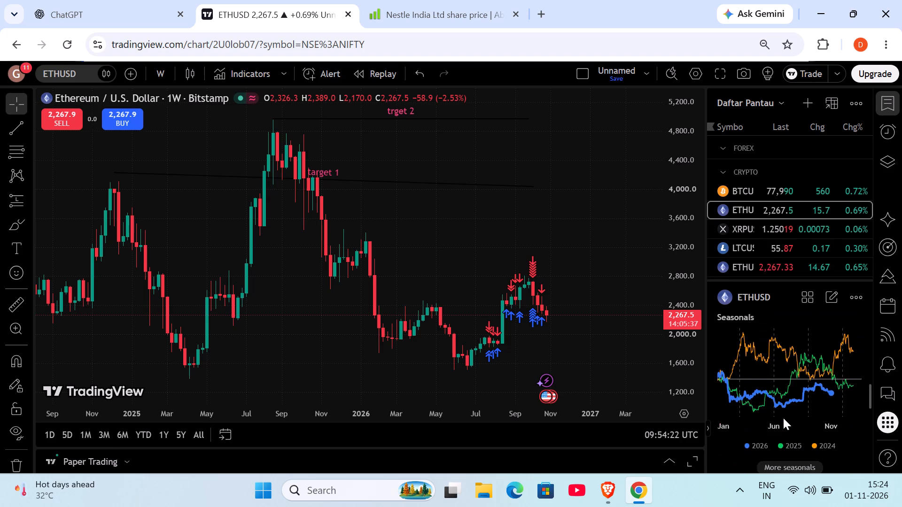
{"action": "scroll", "coordinate": [783, 418], "scroll_direction": "down", "scroll_amount": 1}
{"action": "scroll", "coordinate": [783, 418], "scroll_direction": "up", "scroll_amount": 2}
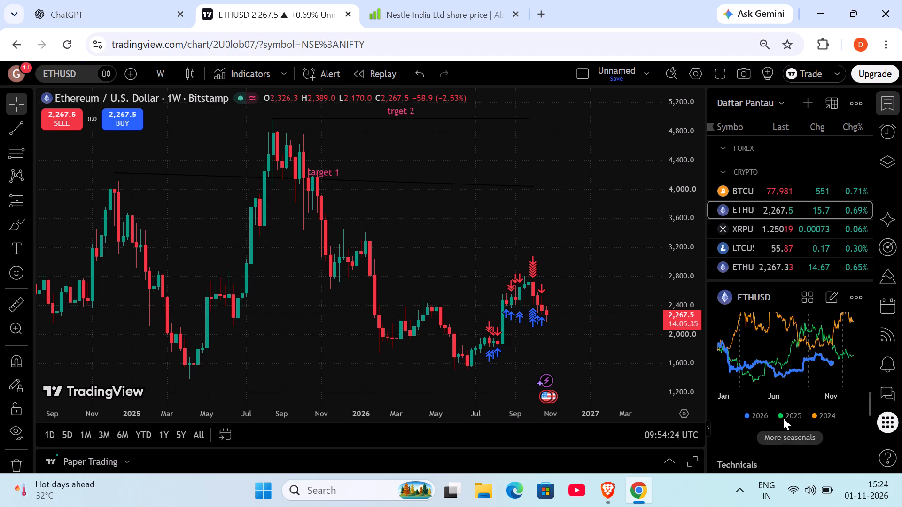
{"action": "scroll", "coordinate": [783, 418], "scroll_direction": "up", "scroll_amount": 8}
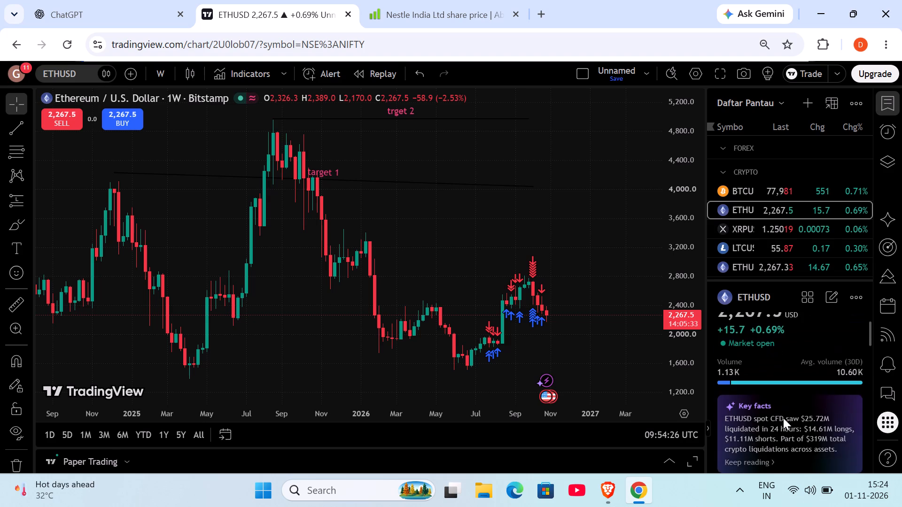
{"action": "scroll", "coordinate": [783, 418], "scroll_direction": "up", "scroll_amount": 1}
{"action": "scroll", "coordinate": [783, 418], "scroll_direction": "down", "scroll_amount": 2}
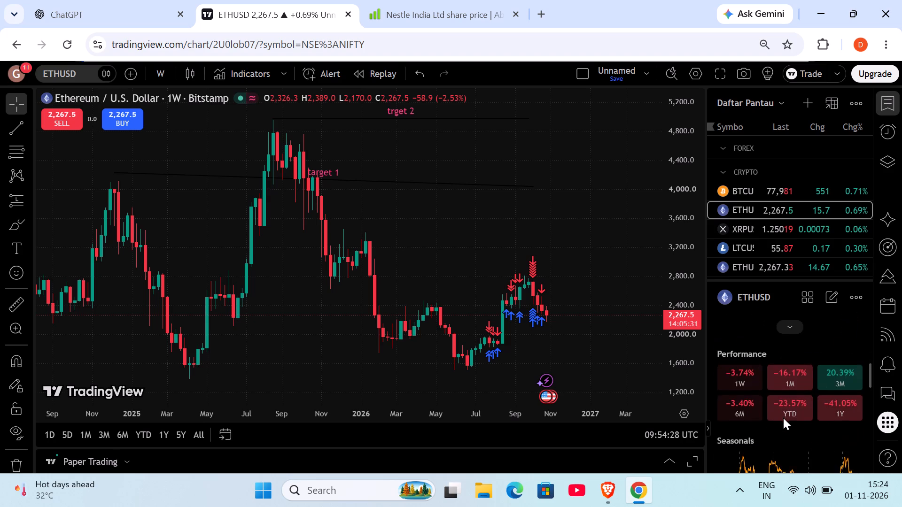
{"action": "scroll", "coordinate": [783, 418], "scroll_direction": "down", "scroll_amount": 10}
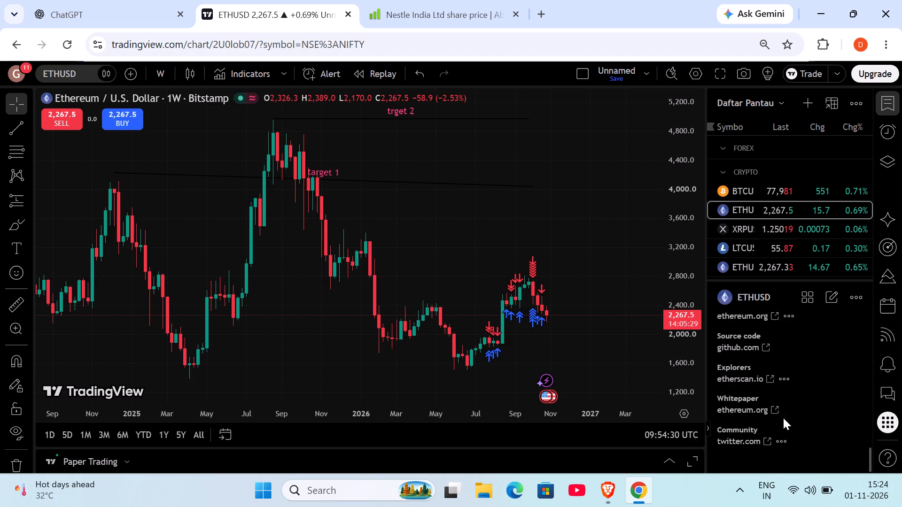
Open the XRPUSD chart from the watchlist and look at its seasonals and technicals.
{"action": "left_click", "coordinate": [763, 229]}
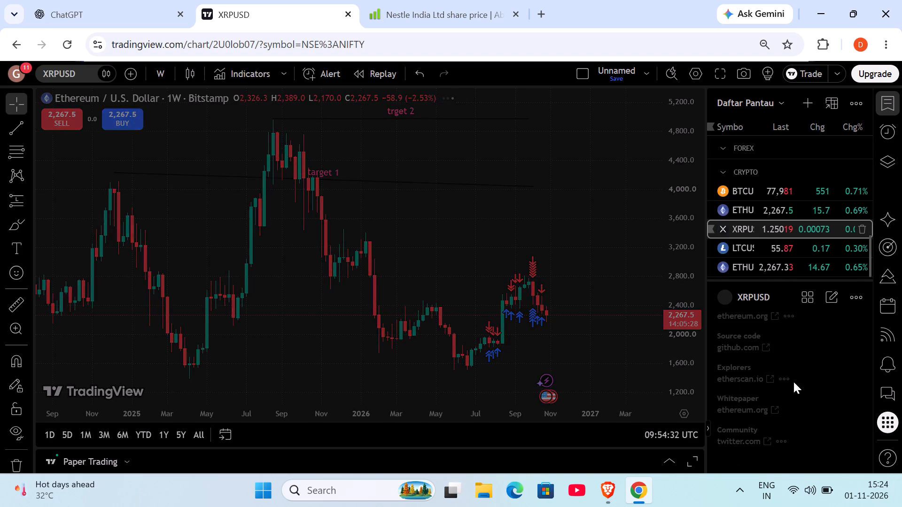
{"action": "scroll", "coordinate": [795, 409], "scroll_direction": "down", "scroll_amount": 9}
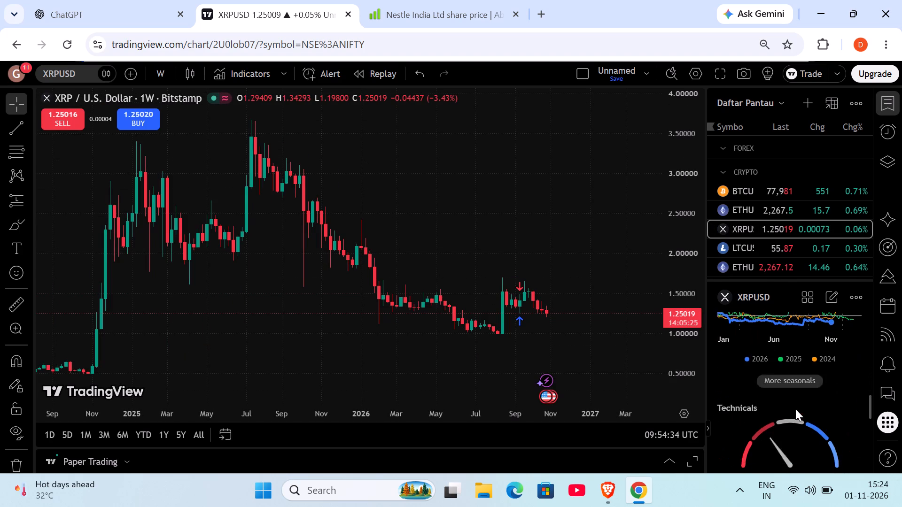
{"action": "scroll", "coordinate": [795, 409], "scroll_direction": "down", "scroll_amount": 1}
Open the LTCUSD chart from the watchlist and look at its performance, seasonals and technicals.
{"action": "left_click", "coordinate": [802, 249]}
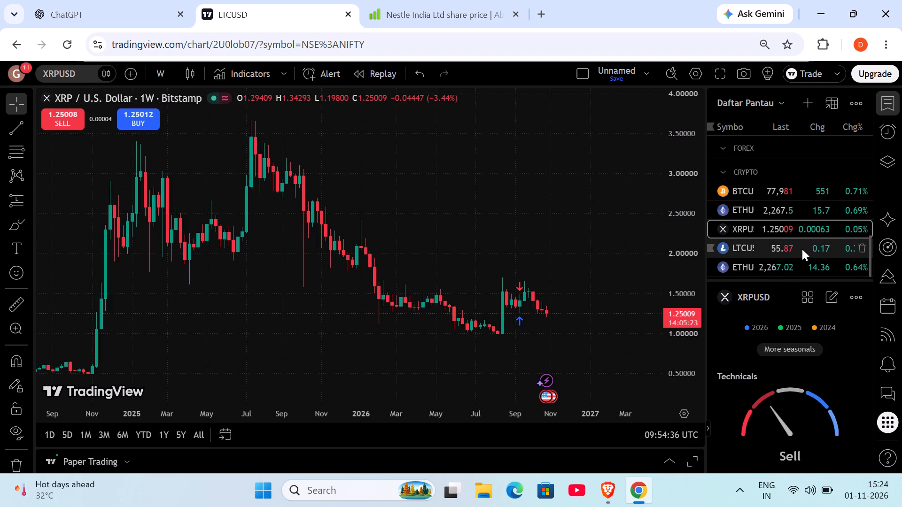
{"action": "scroll", "coordinate": [807, 387], "scroll_direction": "down", "scroll_amount": 4}
{"action": "scroll", "coordinate": [807, 387], "scroll_direction": "up", "scroll_amount": 1}
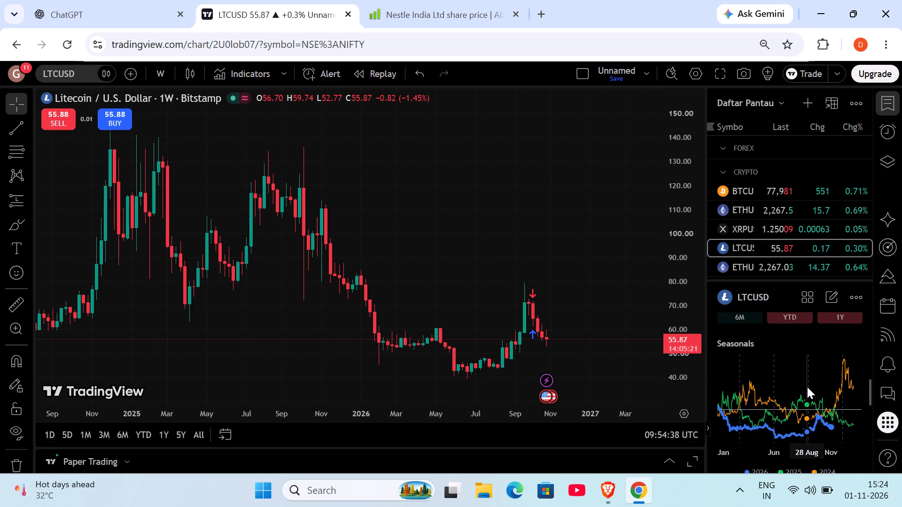
{"action": "scroll", "coordinate": [807, 387], "scroll_direction": "up", "scroll_amount": 1}
{"action": "scroll", "coordinate": [807, 387], "scroll_direction": "down", "scroll_amount": 3}
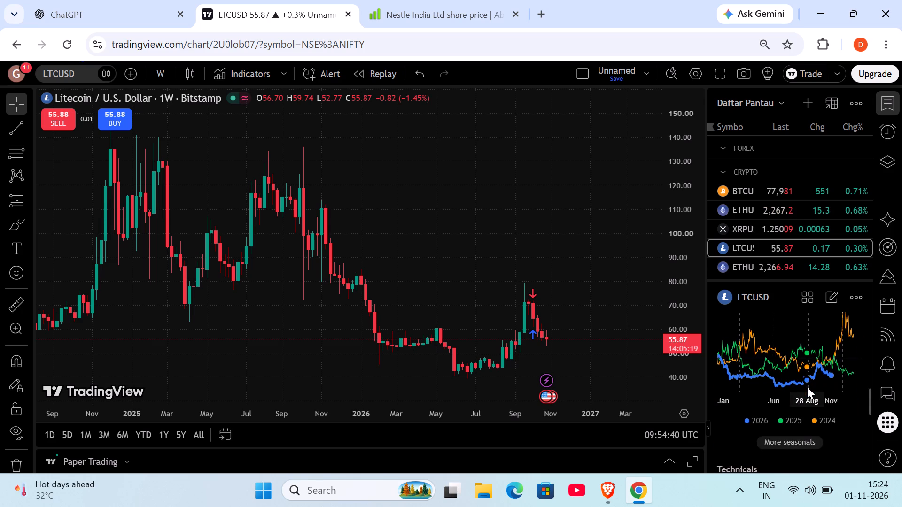
{"action": "scroll", "coordinate": [807, 387], "scroll_direction": "down", "scroll_amount": 2}
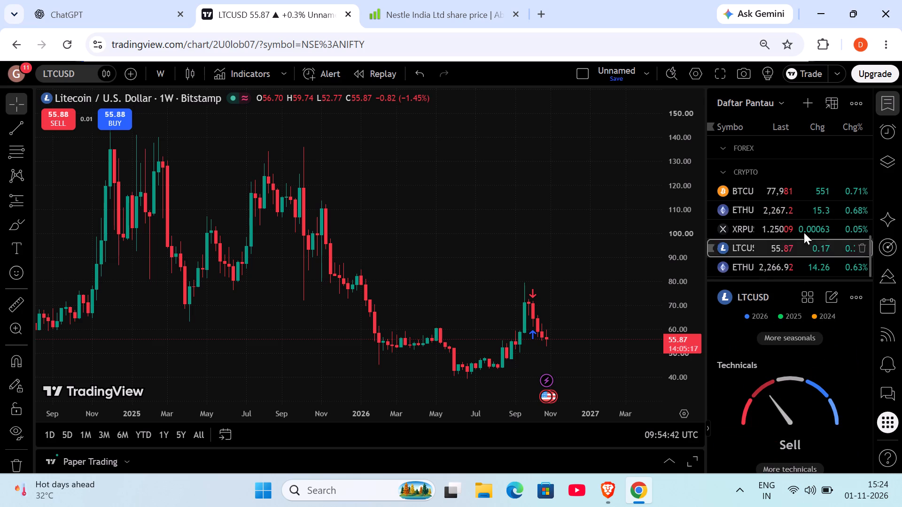
{"action": "scroll", "coordinate": [794, 211], "scroll_direction": "down", "scroll_amount": 2}
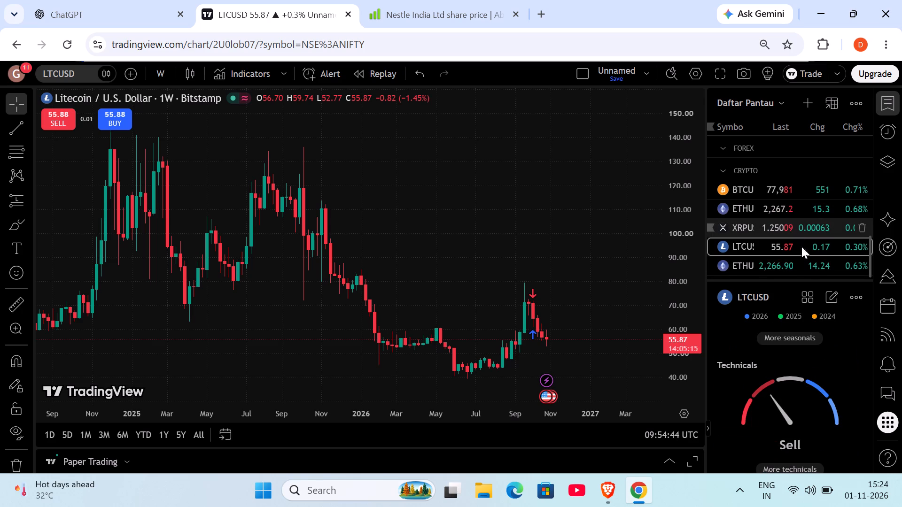
Open the Coinbase ETHUSD chart from the watchlist and look at its performance and seasonals.
{"action": "left_click", "coordinate": [794, 266]}
{"action": "scroll", "coordinate": [796, 360], "scroll_direction": "down", "scroll_amount": 2}
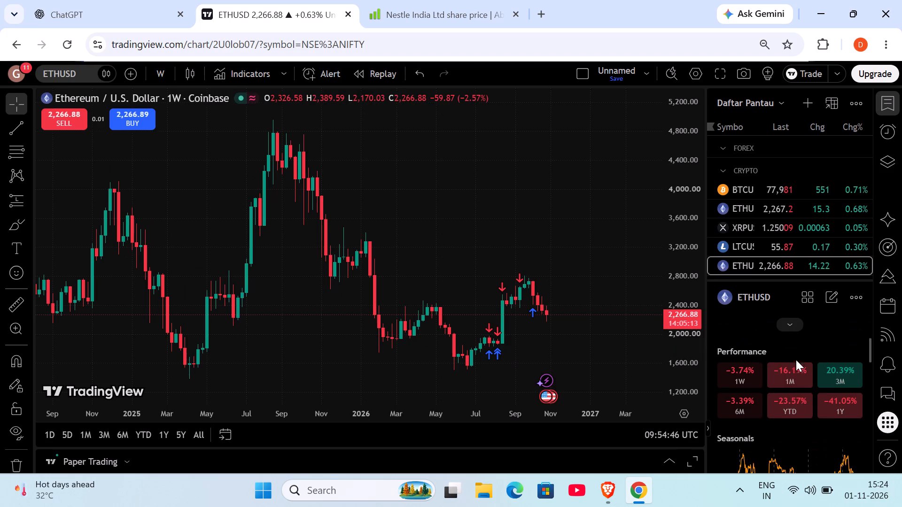
{"action": "scroll", "coordinate": [796, 360], "scroll_direction": "down", "scroll_amount": 1}
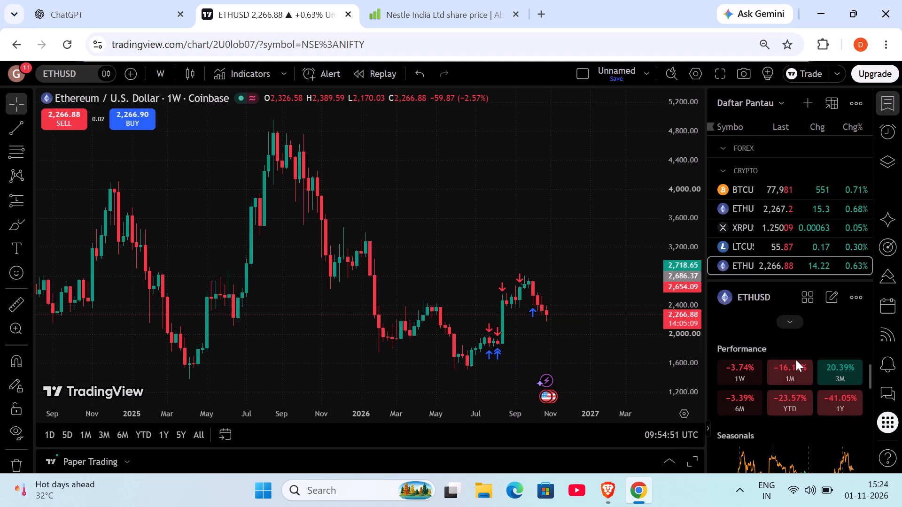
{"action": "left_click", "coordinate": [796, 360]}
{"action": "scroll", "coordinate": [800, 423], "scroll_direction": "down", "scroll_amount": 1}
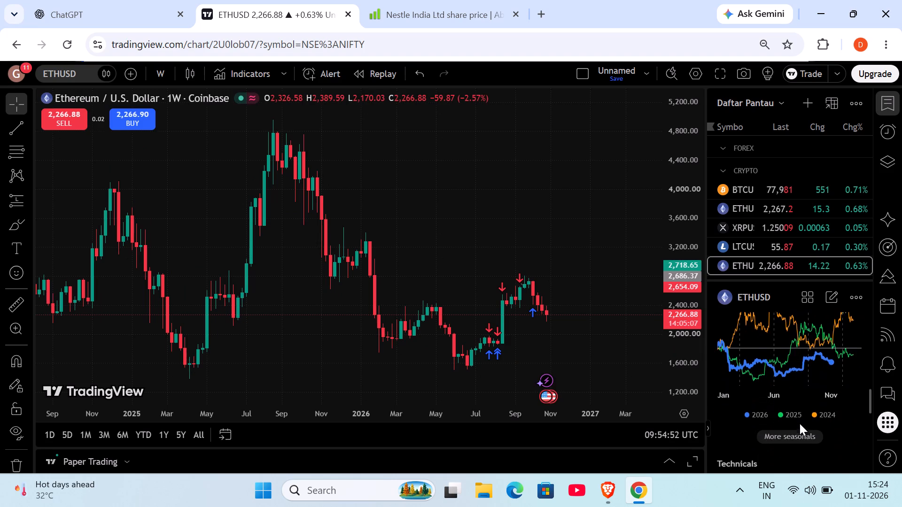
{"action": "scroll", "coordinate": [800, 423], "scroll_direction": "down", "scroll_amount": 1}
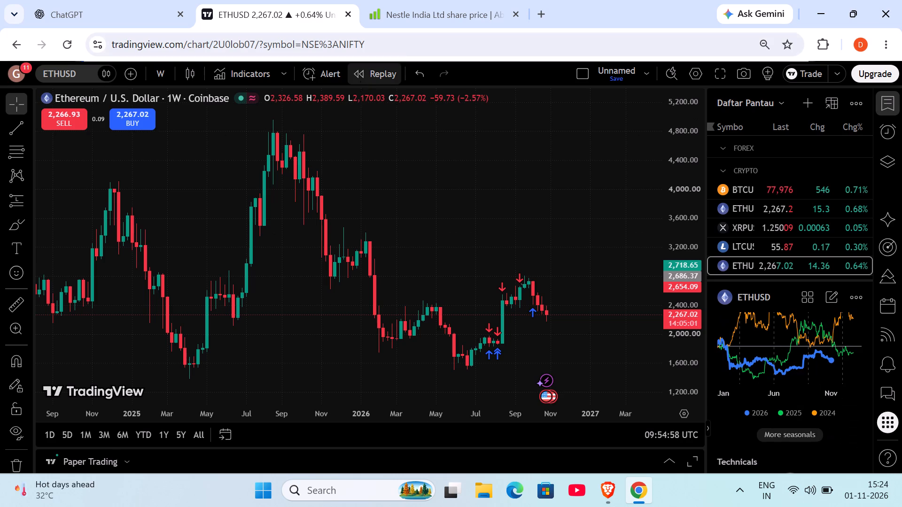
Search the symbols for gold and open the TVC GOLD commodity CFD chart.
{"action": "left_click", "coordinate": [91, 62]}
{"action": "left_click", "coordinate": [91, 71]}
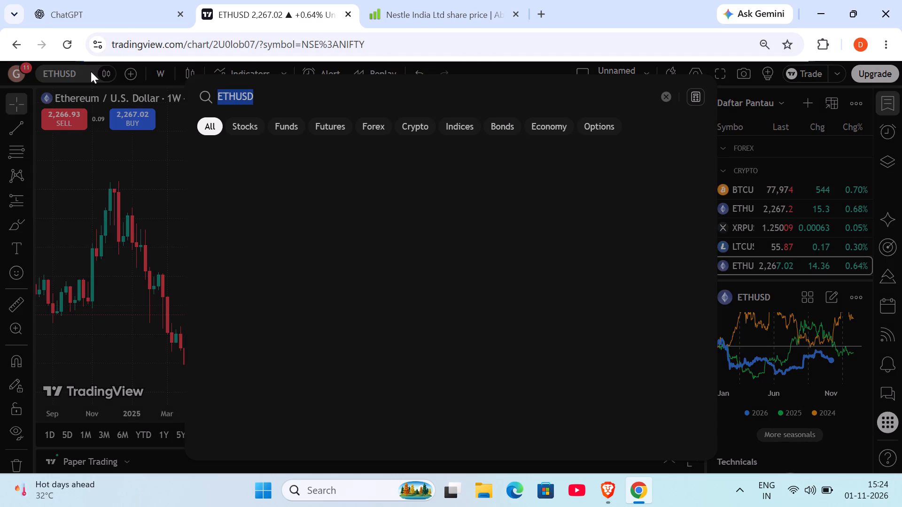
{"action": "key", "text": "BackSpace"}
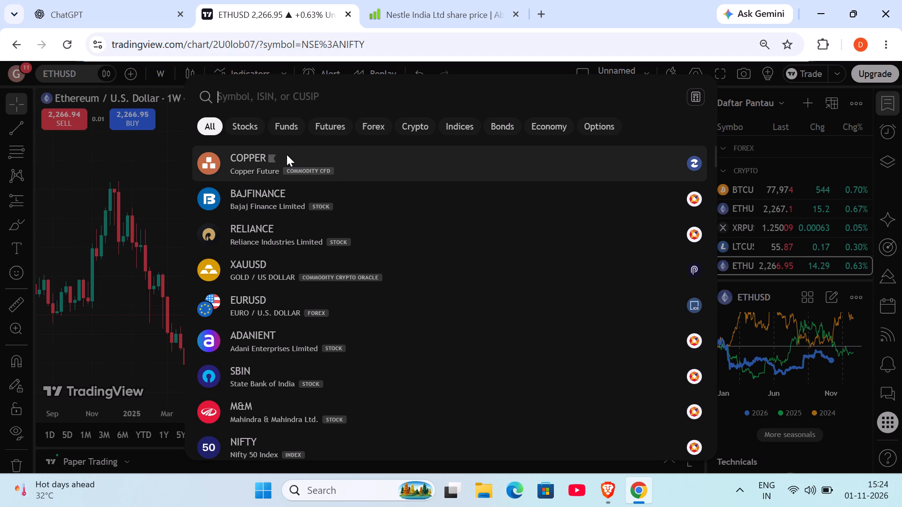
{"action": "type", "text": "gi"}
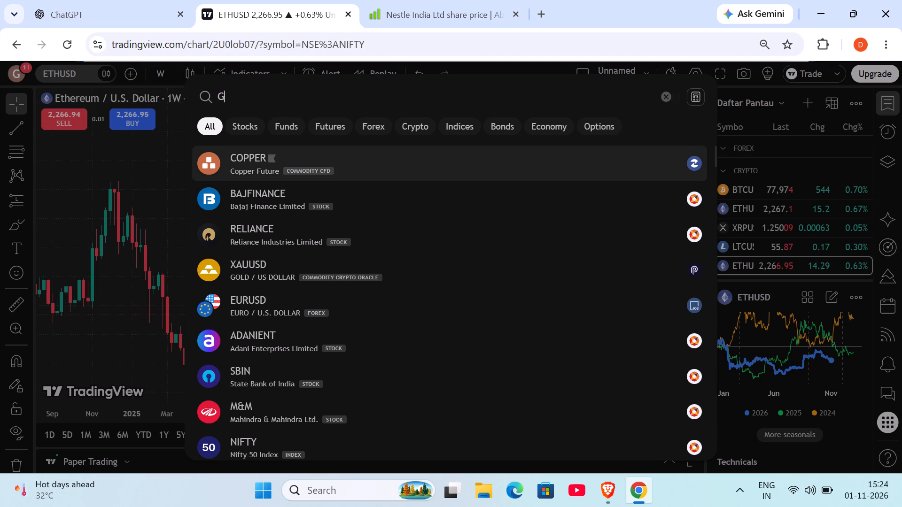
{"action": "key", "text": "BackSpace"}
{"action": "type", "text": "pp"}
{"action": "key", "text": "Home"}
{"action": "key", "text": "BackSpace"}
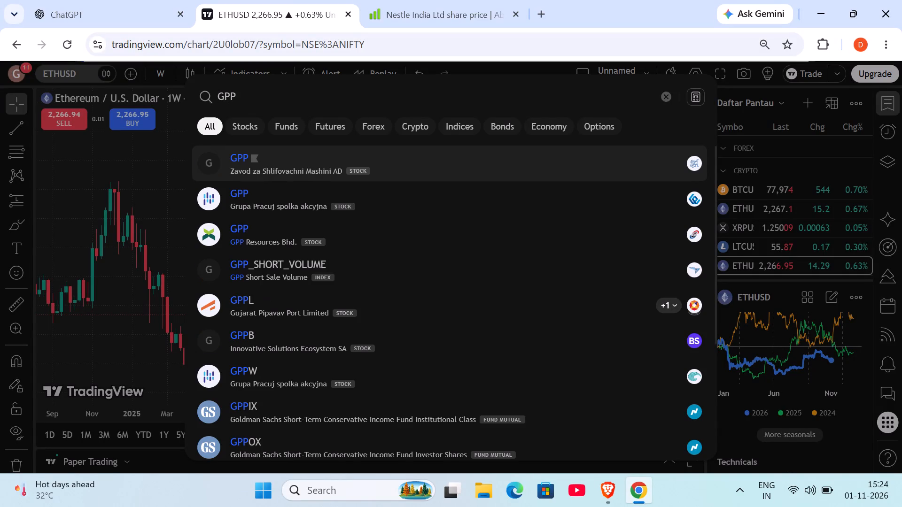
{"action": "key", "text": "BackSpace"}
{"action": "key", "text": "Right"}
{"action": "key", "text": "Right"}
{"action": "key", "text": "Right"}
{"action": "key", "text": "Right"}
{"action": "key", "text": "Right"}
{"action": "key", "text": "Right"}
{"action": "key", "text": "Right"}
{"action": "key", "text": "Right"}
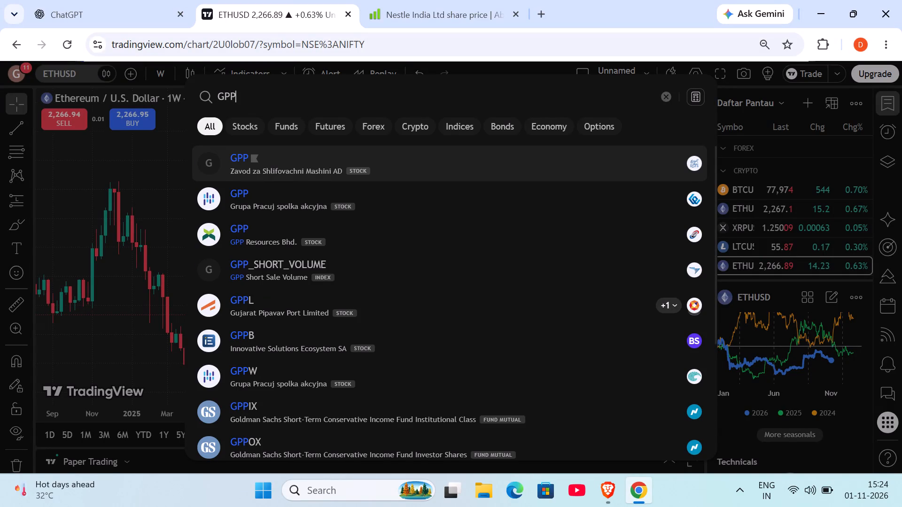
{"action": "key", "text": "BackSpace"}
{"action": "key", "text": "BackSpace"}
{"action": "key", "text": "BackSpace"}
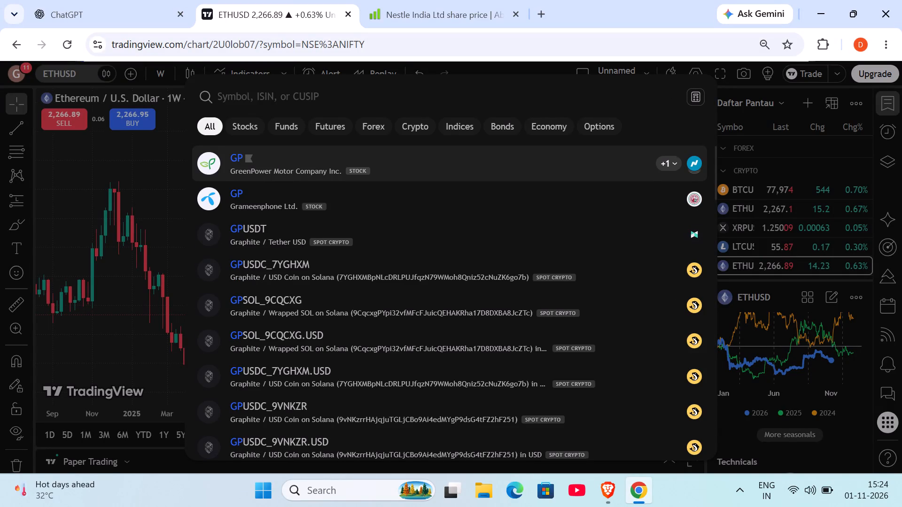
{"action": "type", "text": "gold"}
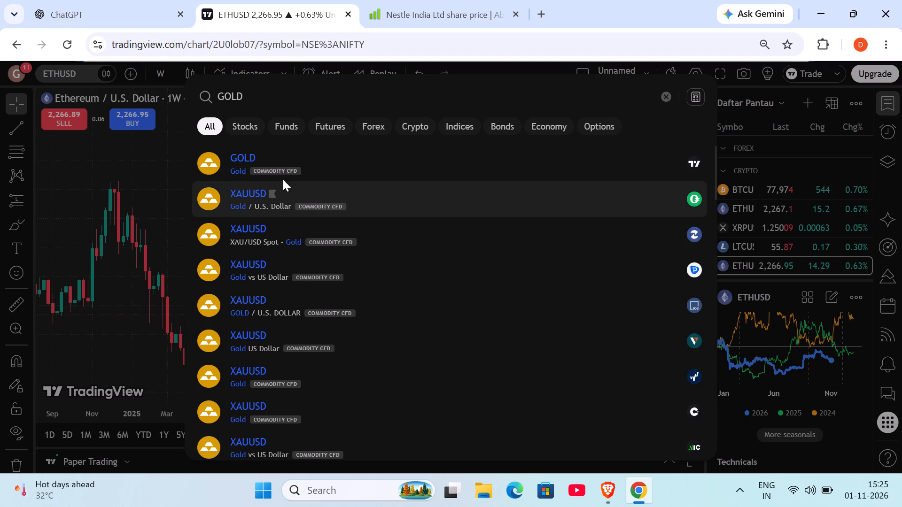
{"action": "left_click", "coordinate": [295, 151]}
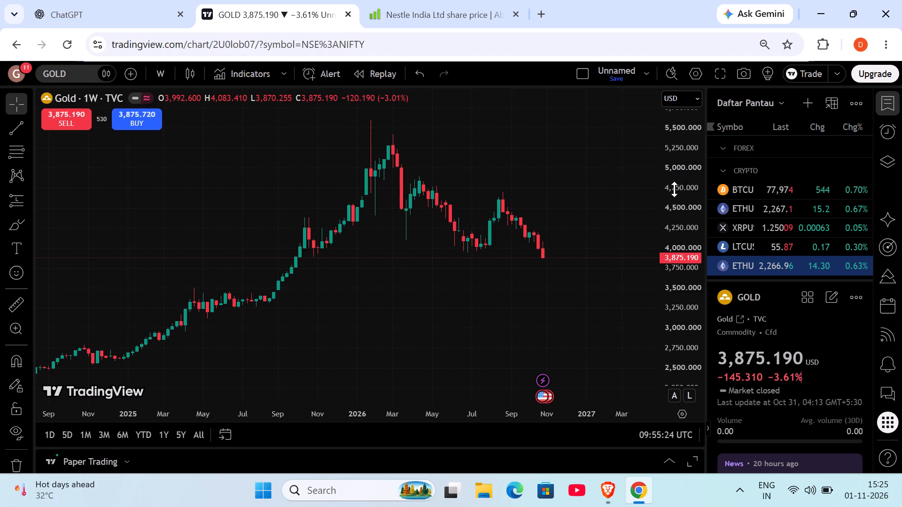
Switch the gold chart to the 1 month interval.
{"action": "left_click_drag", "start_coordinate": [623, 225], "coordinate": [622, 221]}
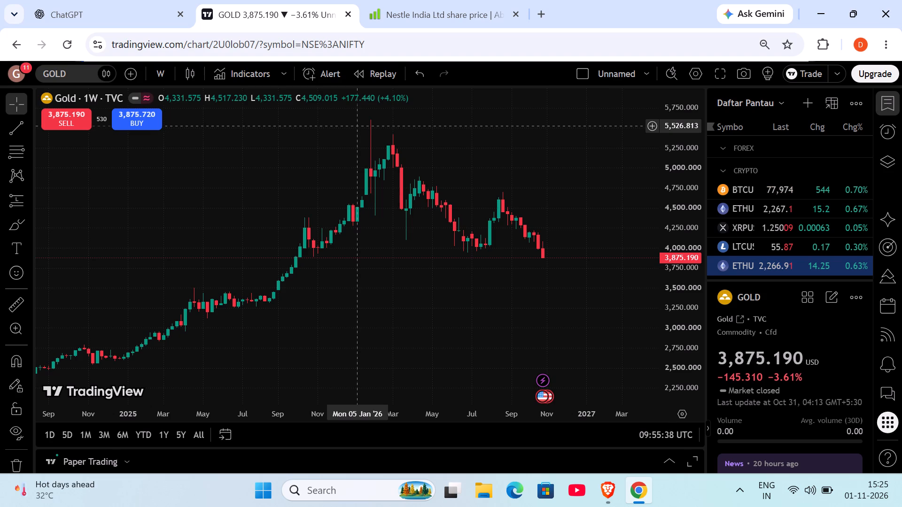
{"action": "left_click", "coordinate": [166, 72]}
{"action": "scroll", "coordinate": [248, 195], "scroll_direction": "down", "scroll_amount": 4}
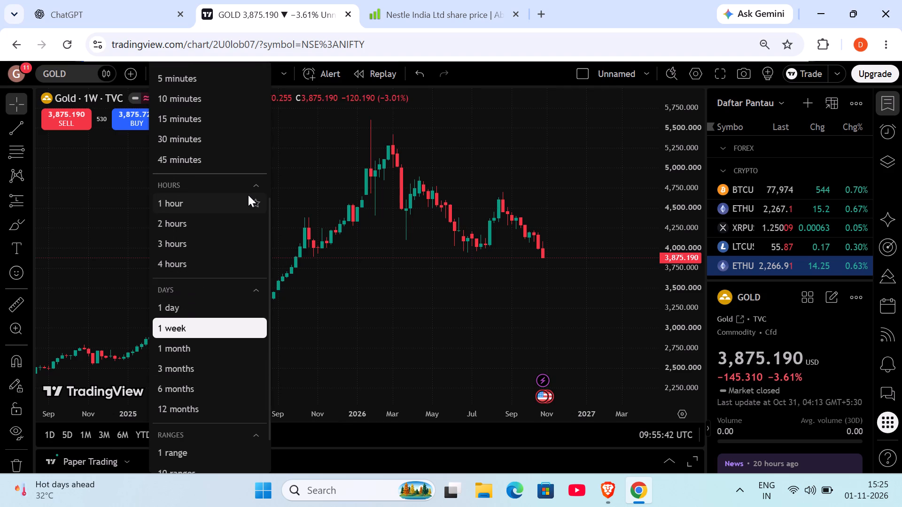
{"action": "left_click", "coordinate": [215, 341]}
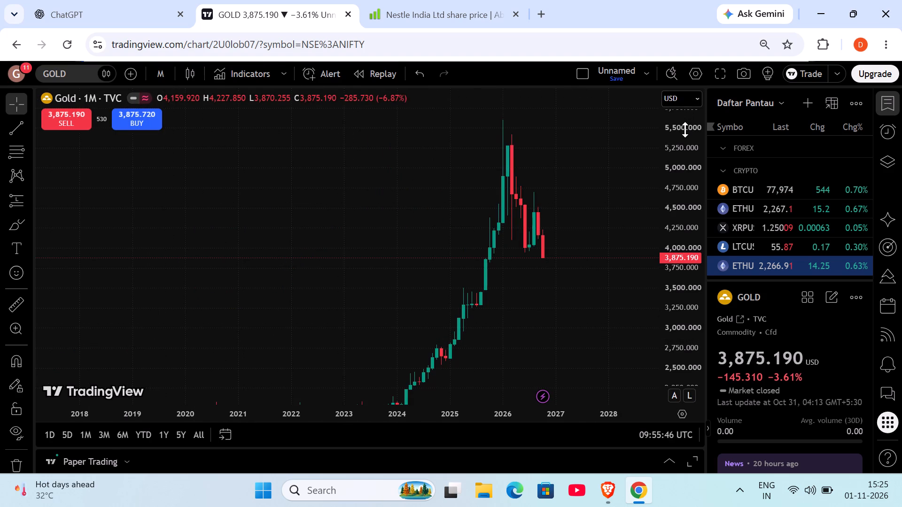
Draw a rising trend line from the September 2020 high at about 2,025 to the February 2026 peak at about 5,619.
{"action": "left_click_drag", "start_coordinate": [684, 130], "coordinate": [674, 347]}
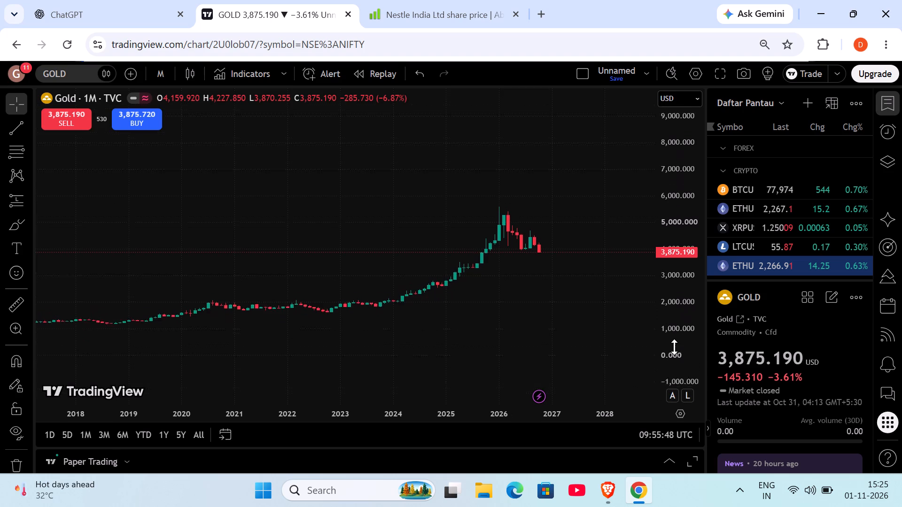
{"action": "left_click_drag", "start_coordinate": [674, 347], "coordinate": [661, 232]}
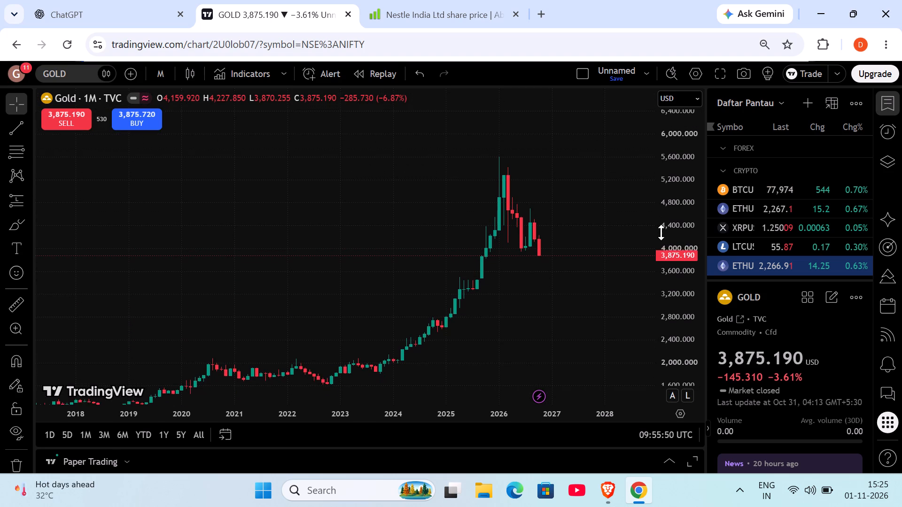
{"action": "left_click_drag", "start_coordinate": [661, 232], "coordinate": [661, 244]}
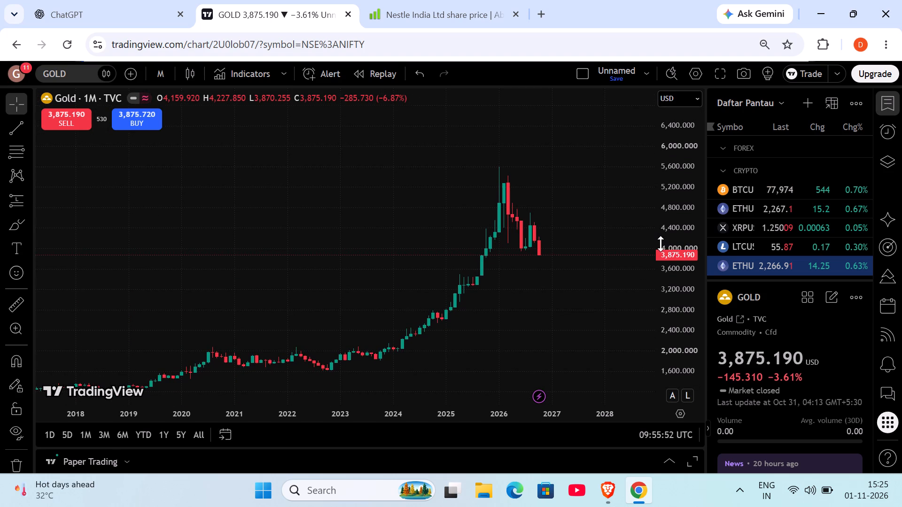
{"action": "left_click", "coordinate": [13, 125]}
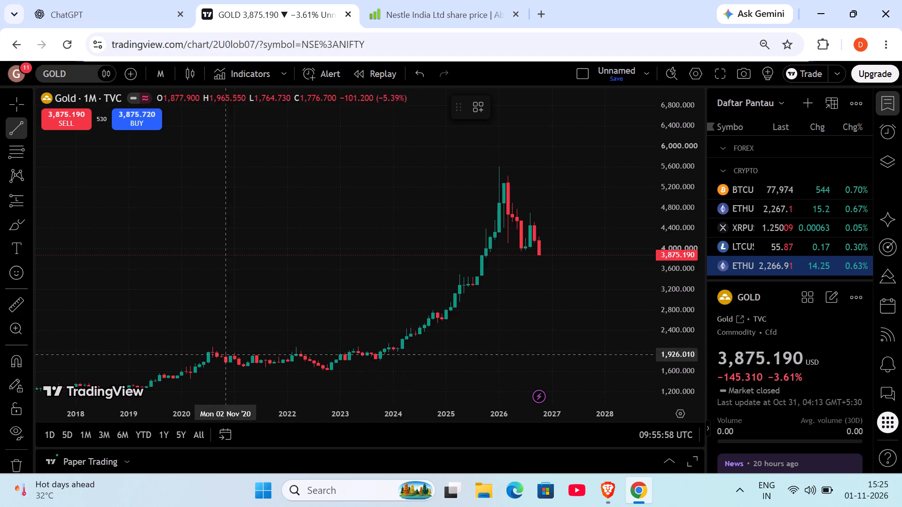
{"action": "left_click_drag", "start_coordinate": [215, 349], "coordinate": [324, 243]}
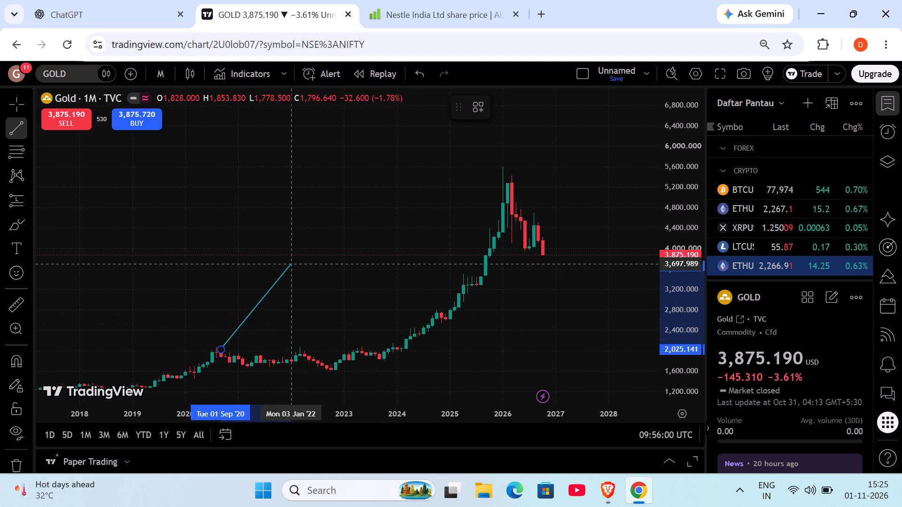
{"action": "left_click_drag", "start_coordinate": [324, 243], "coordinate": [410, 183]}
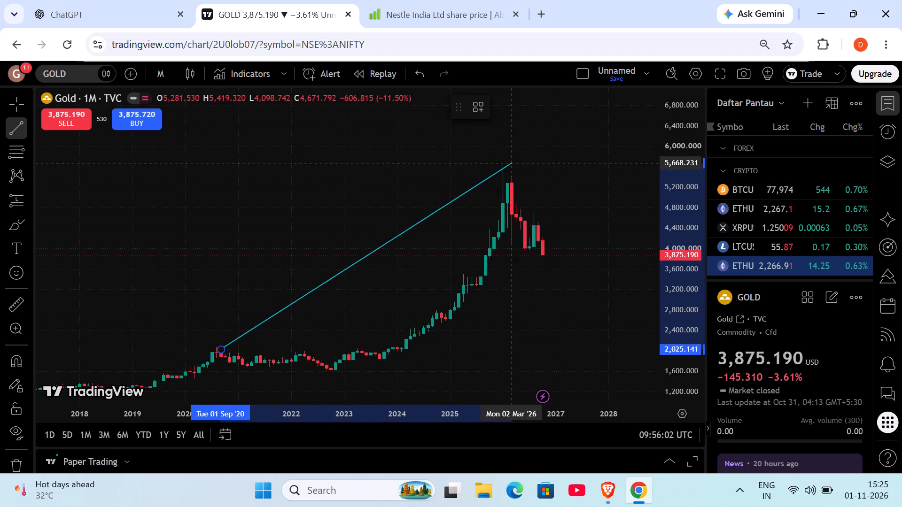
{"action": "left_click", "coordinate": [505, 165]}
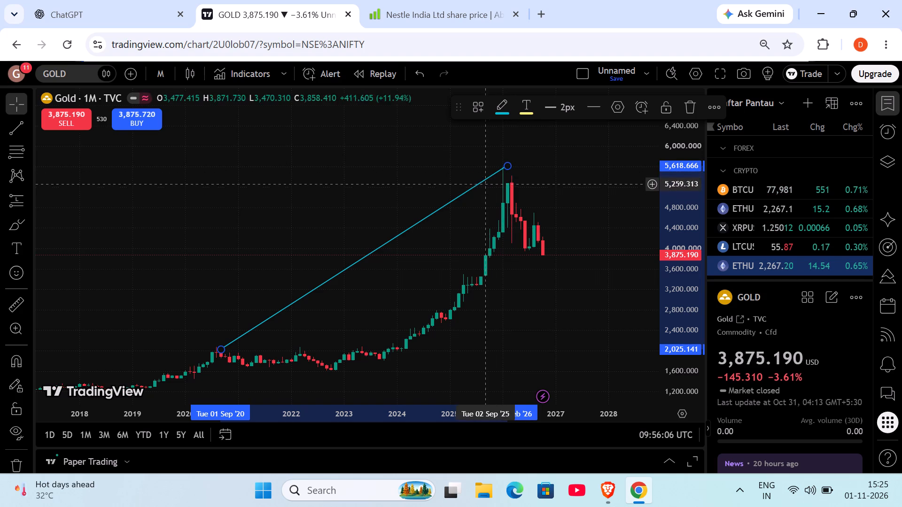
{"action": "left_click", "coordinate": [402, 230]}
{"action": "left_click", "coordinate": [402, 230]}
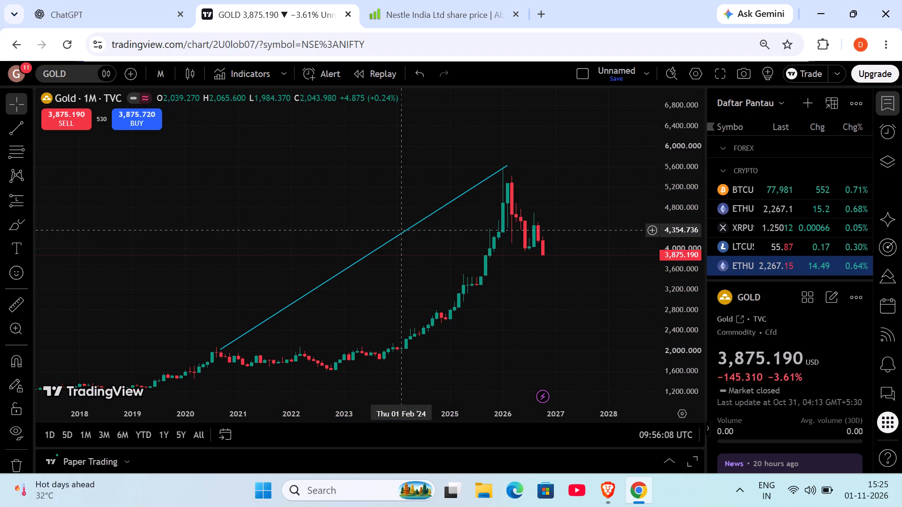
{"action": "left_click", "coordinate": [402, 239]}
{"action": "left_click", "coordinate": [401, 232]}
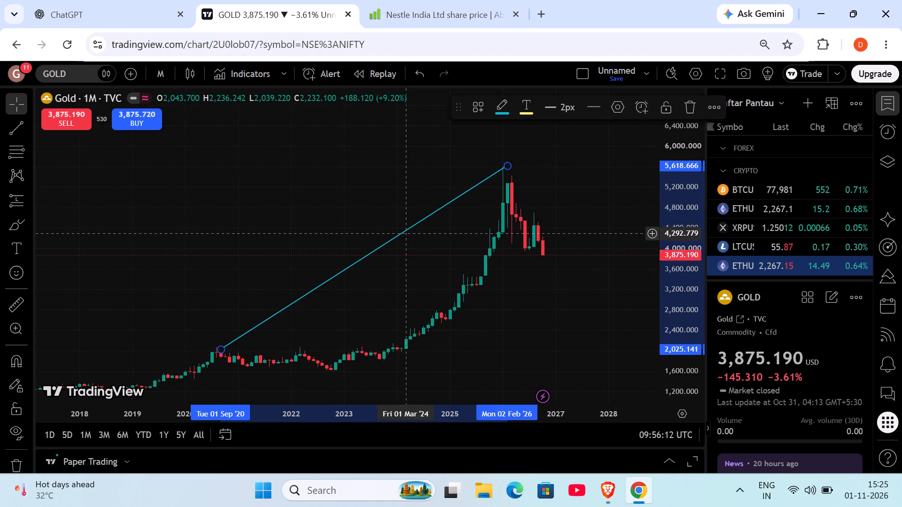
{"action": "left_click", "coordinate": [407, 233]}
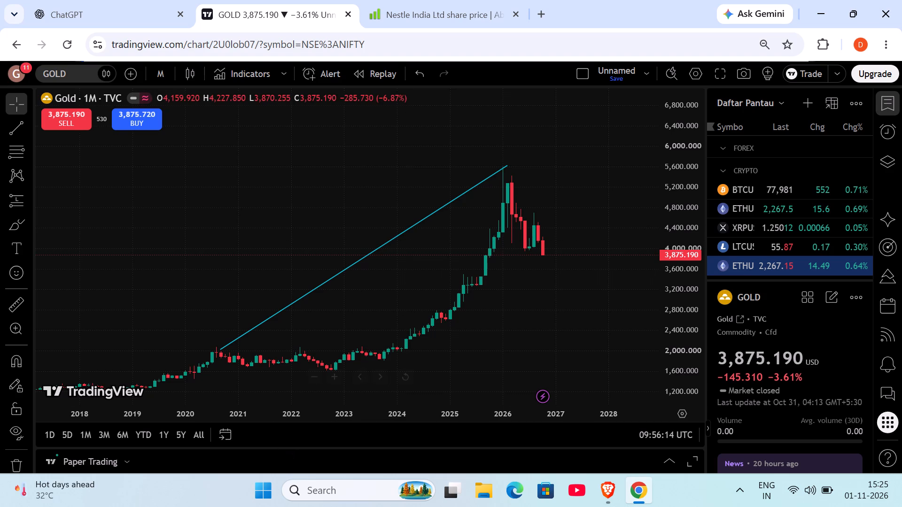
Examine gold's longer monthly price history before 2018 and the rally up to 2026 around the trend line.
{"action": "scroll", "coordinate": [245, 395], "scroll_direction": "down", "scroll_amount": 1}
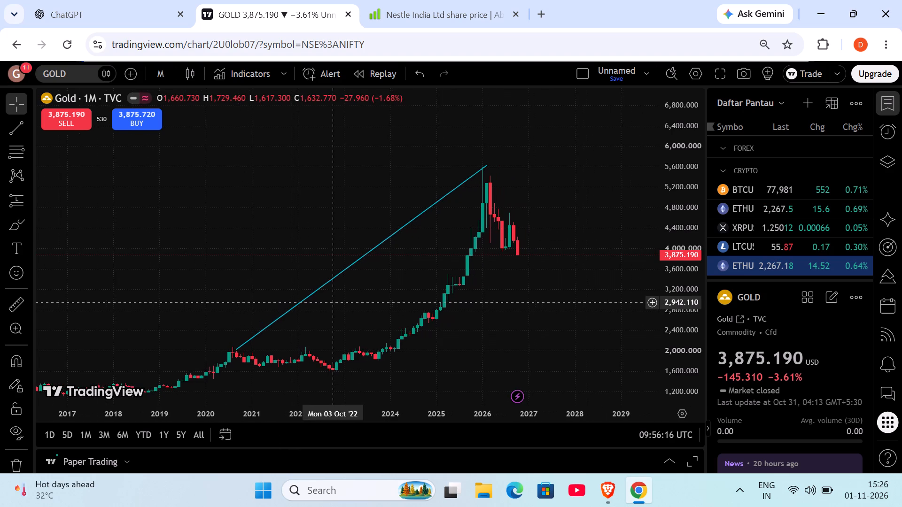
{"action": "scroll", "coordinate": [279, 223], "scroll_direction": "right", "scroll_amount": 1}
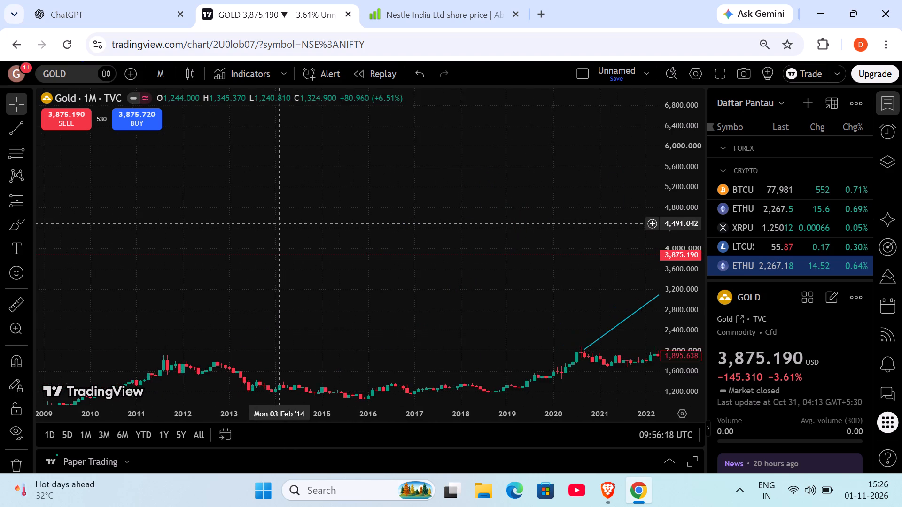
{"action": "scroll", "coordinate": [279, 223], "scroll_direction": "right", "scroll_amount": 1}
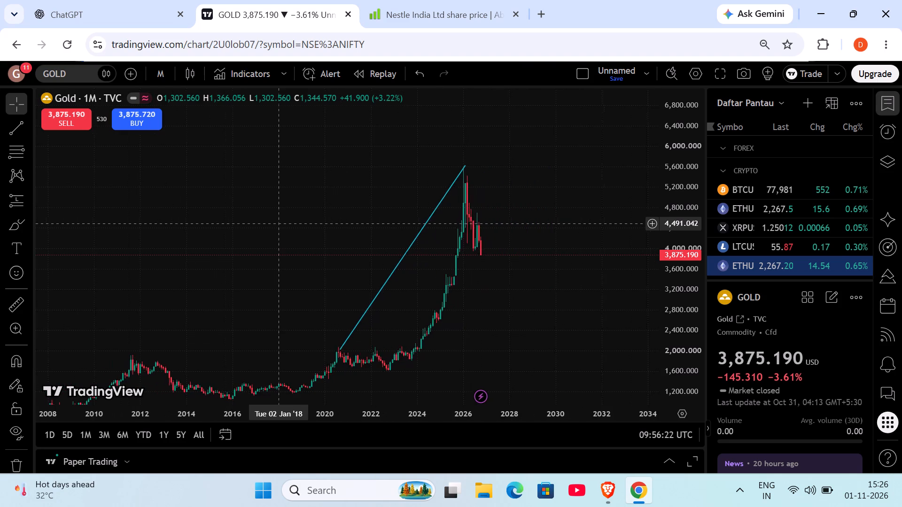
{"action": "scroll", "coordinate": [279, 223], "scroll_direction": "down", "scroll_amount": 2}
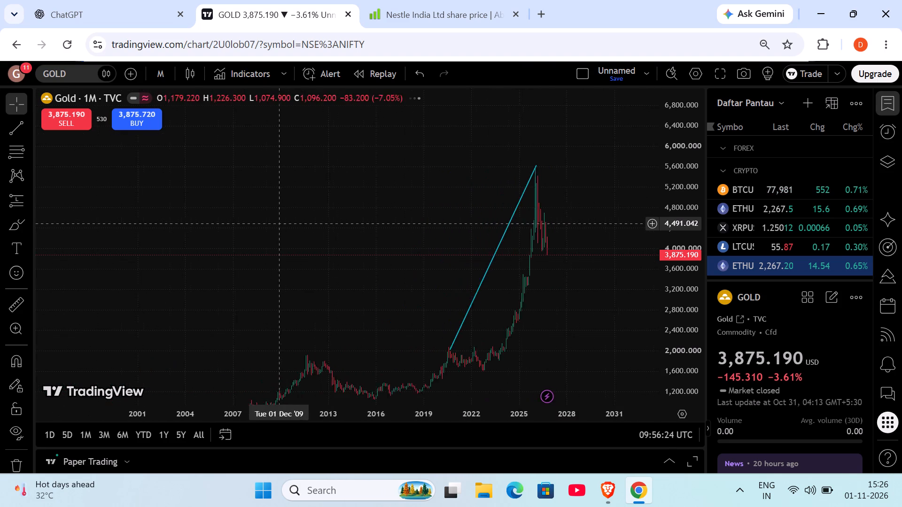
{"action": "scroll", "coordinate": [279, 223], "scroll_direction": "down", "scroll_amount": 2}
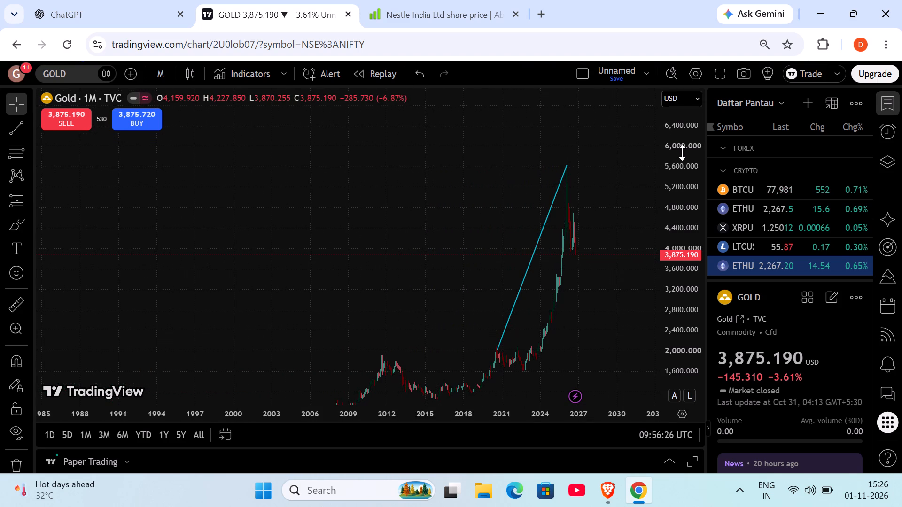
{"action": "left_click_drag", "start_coordinate": [681, 156], "coordinate": [655, 317]}
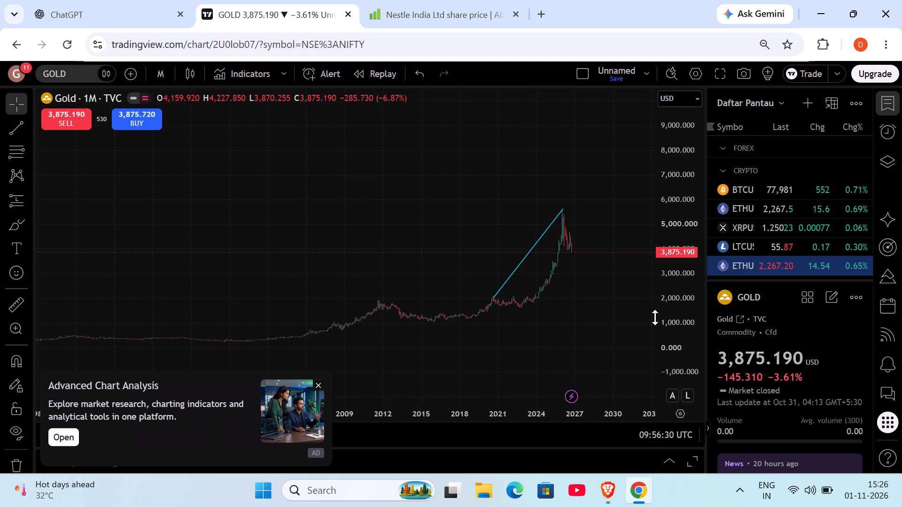
{"action": "left_click_drag", "start_coordinate": [655, 317], "coordinate": [654, 317]}
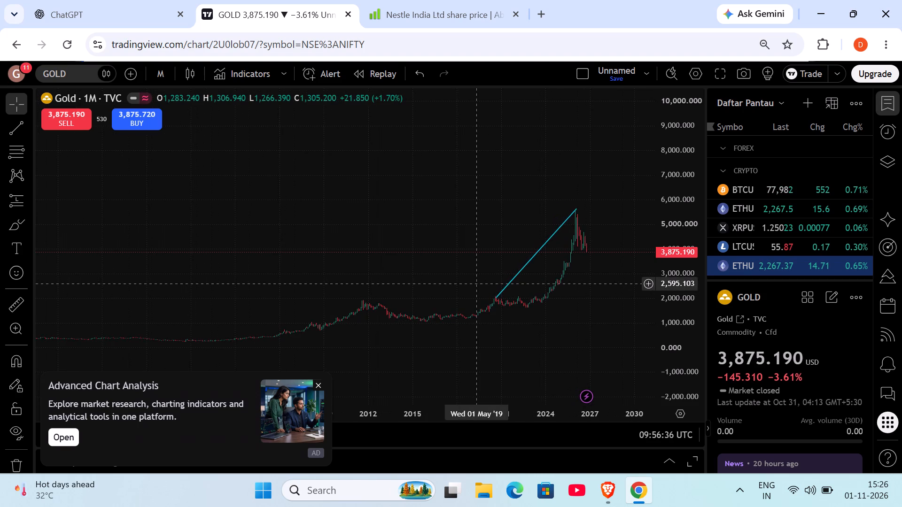
{"action": "left_click_drag", "start_coordinate": [542, 330], "coordinate": [345, 354]}
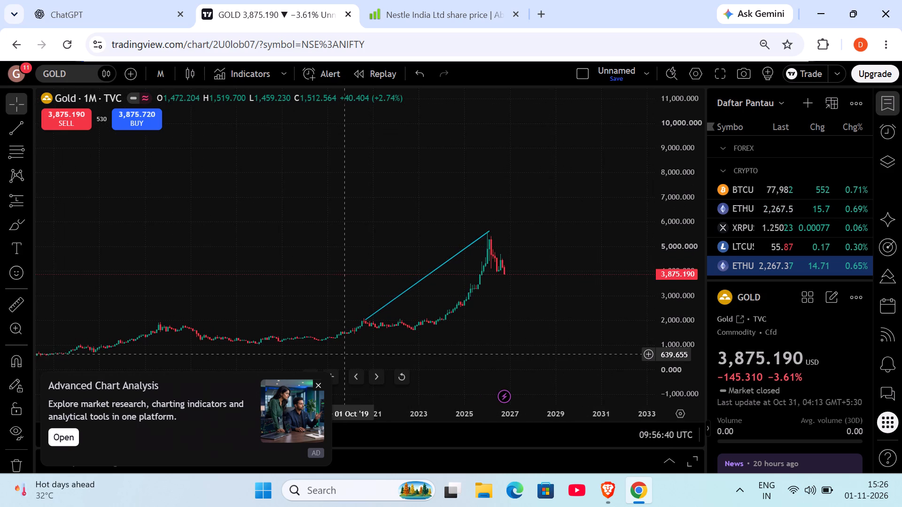
{"action": "left_click_drag", "start_coordinate": [345, 356], "coordinate": [379, 281]}
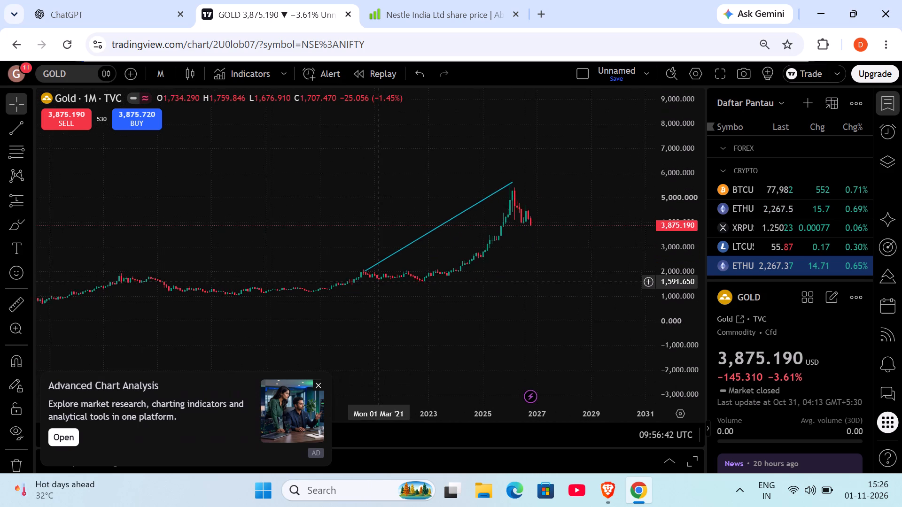
{"action": "left_click_drag", "start_coordinate": [225, 378], "coordinate": [366, 296]}
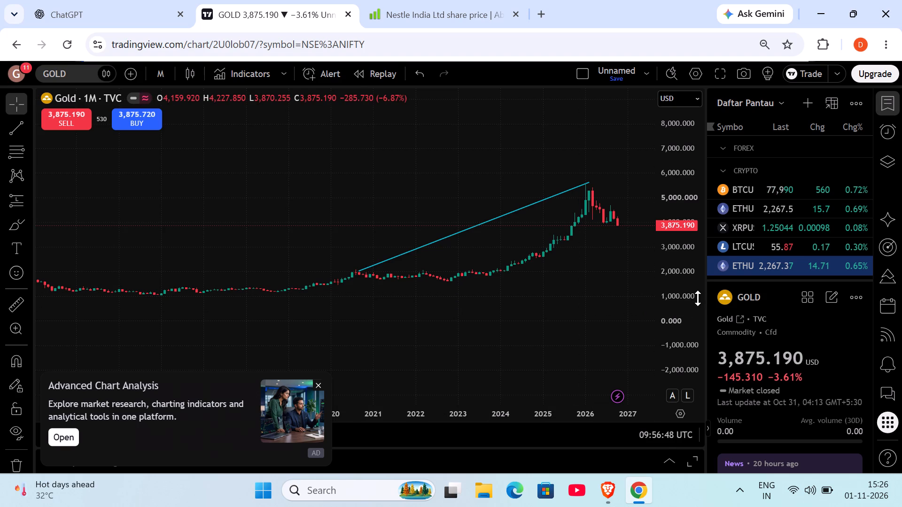
Draw a near-horizontal trend line under the price from about 1,223 in mid-2018 to about 1,101 in May 2027.
{"action": "left_click_drag", "start_coordinate": [686, 298], "coordinate": [684, 218]}
{"action": "left_click", "coordinate": [684, 218]}
{"action": "left_click_drag", "start_coordinate": [557, 311], "coordinate": [537, 318]}
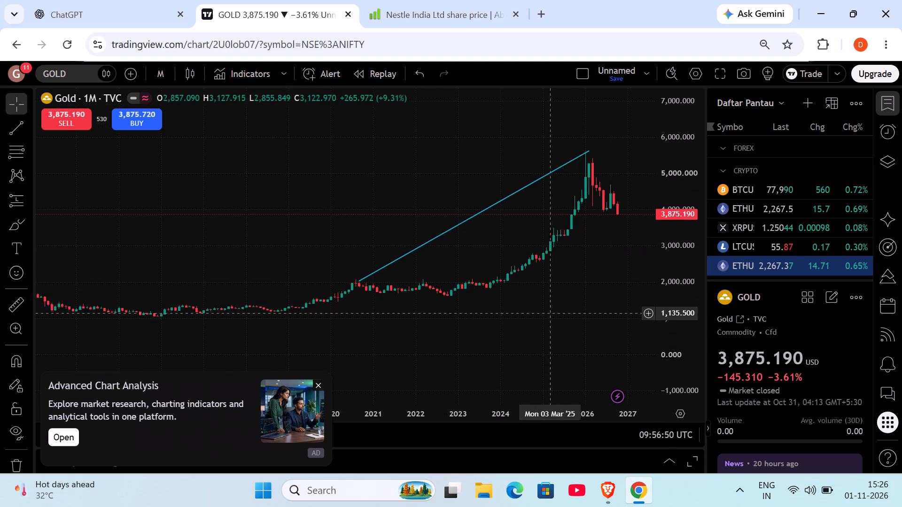
{"action": "left_click_drag", "start_coordinate": [537, 318], "coordinate": [525, 317]}
{"action": "left_click", "coordinate": [21, 129]}
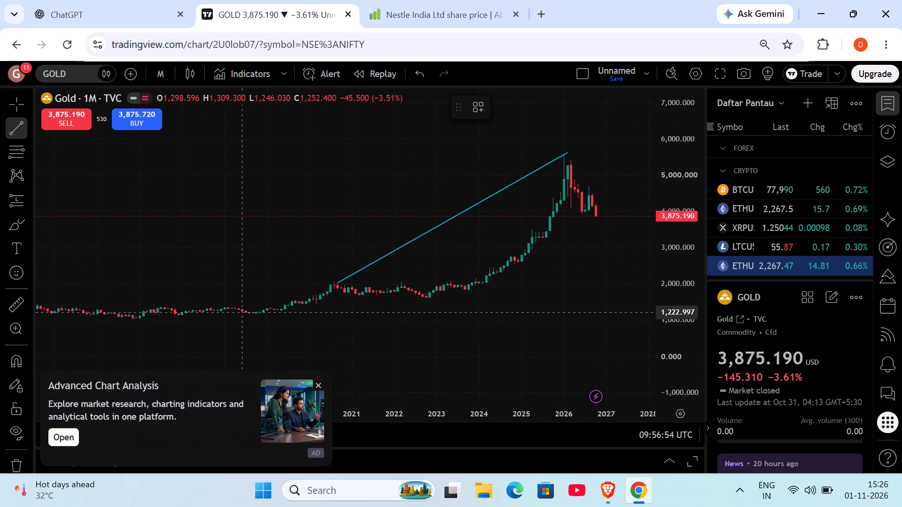
{"action": "left_click_drag", "start_coordinate": [241, 312], "coordinate": [284, 313]}
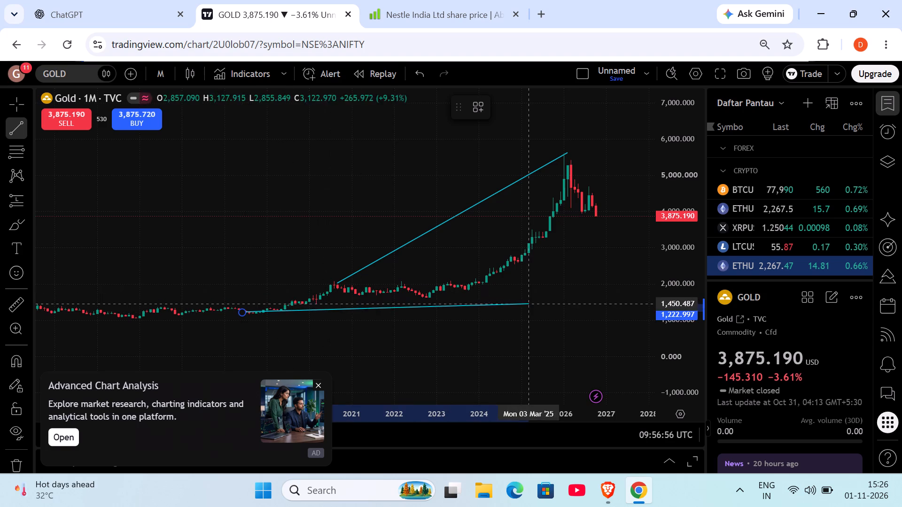
{"action": "scroll", "coordinate": [581, 294], "scroll_direction": "right", "scroll_amount": 1}
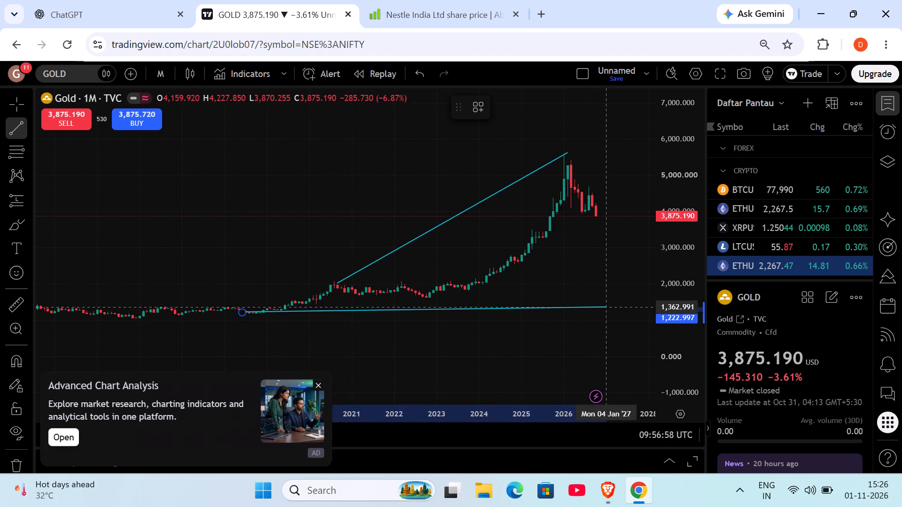
{"action": "scroll", "coordinate": [607, 308], "scroll_direction": "right", "scroll_amount": 1}
{"action": "left_click", "coordinate": [622, 316]}
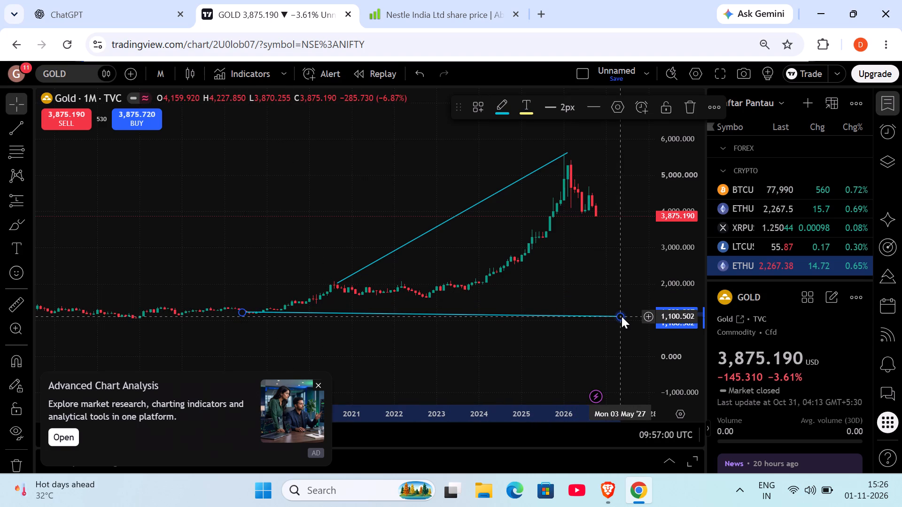
Move the lower trend line's end point to about 1,275 in late 2027.
{"action": "left_click", "coordinate": [620, 312]}
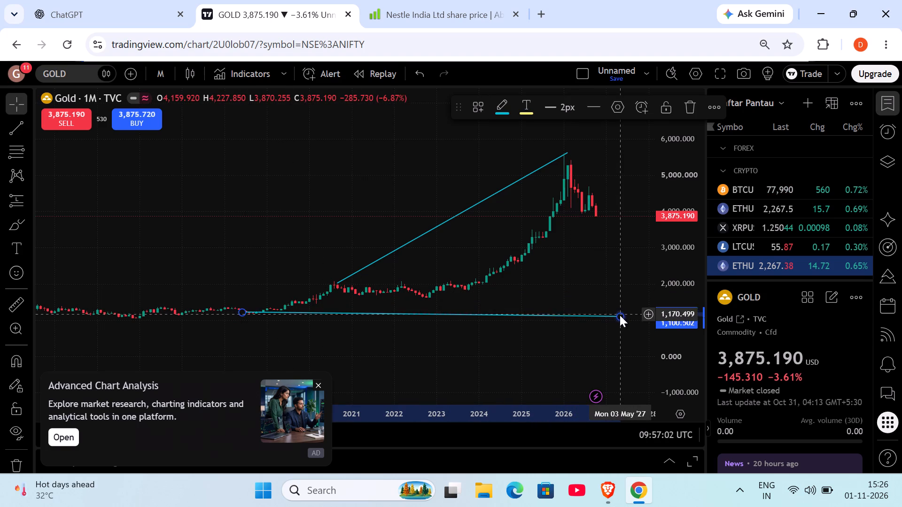
{"action": "left_click", "coordinate": [619, 316]}
{"action": "left_click_drag", "start_coordinate": [619, 314], "coordinate": [633, 310]}
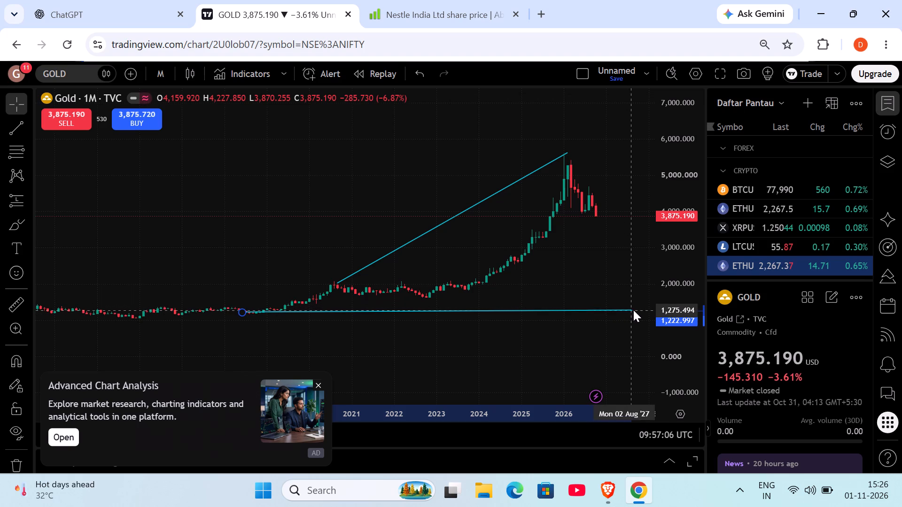
{"action": "left_click_drag", "start_coordinate": [633, 310], "coordinate": [641, 310]}
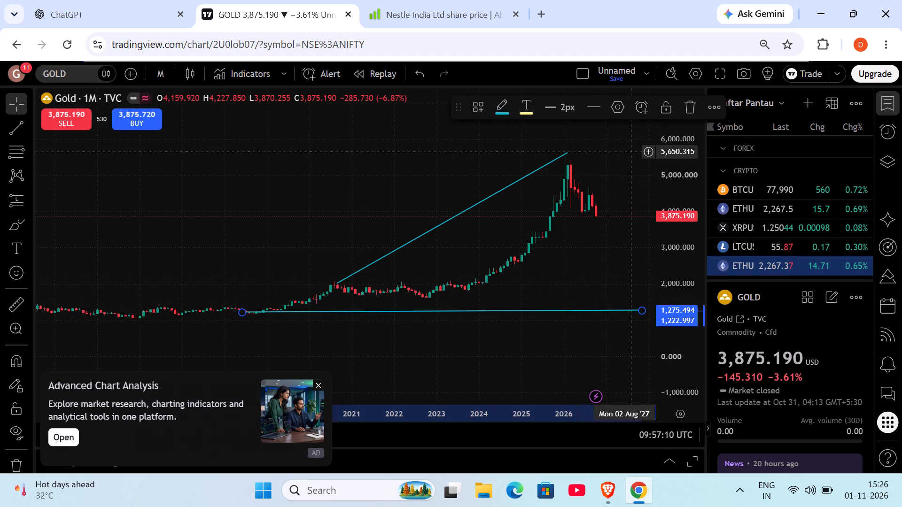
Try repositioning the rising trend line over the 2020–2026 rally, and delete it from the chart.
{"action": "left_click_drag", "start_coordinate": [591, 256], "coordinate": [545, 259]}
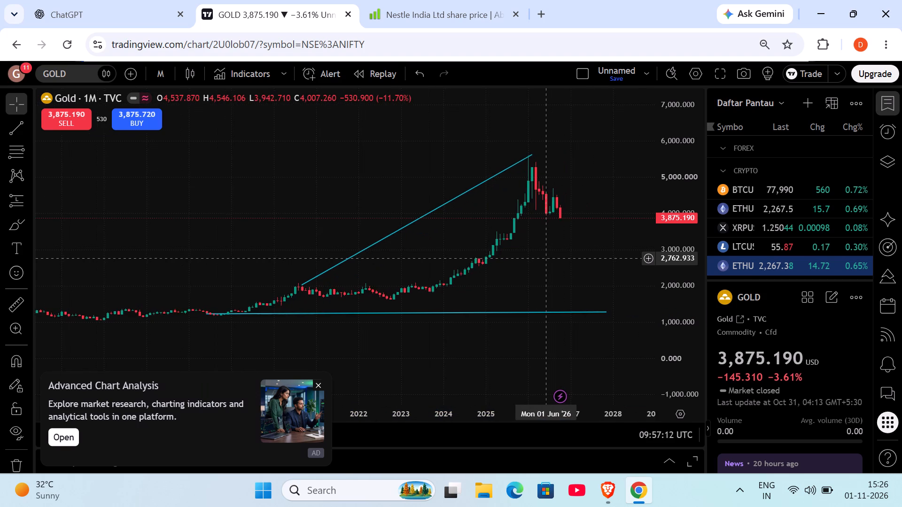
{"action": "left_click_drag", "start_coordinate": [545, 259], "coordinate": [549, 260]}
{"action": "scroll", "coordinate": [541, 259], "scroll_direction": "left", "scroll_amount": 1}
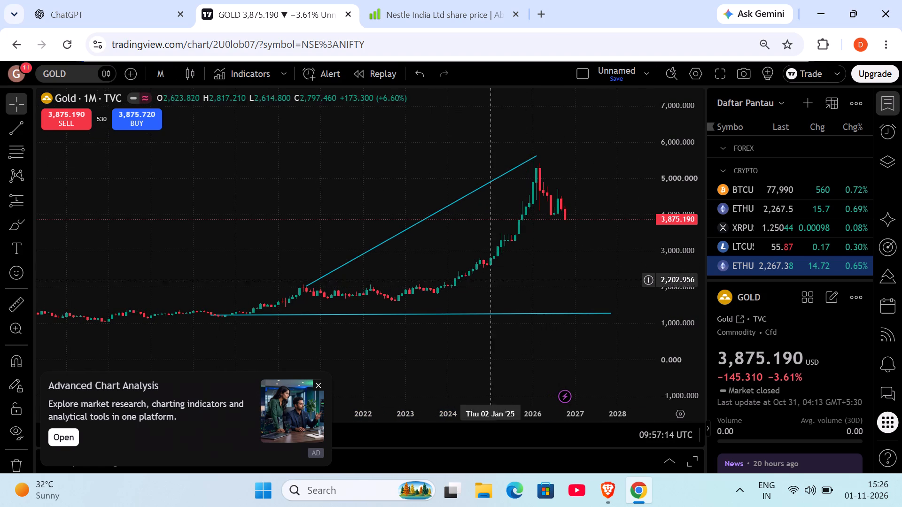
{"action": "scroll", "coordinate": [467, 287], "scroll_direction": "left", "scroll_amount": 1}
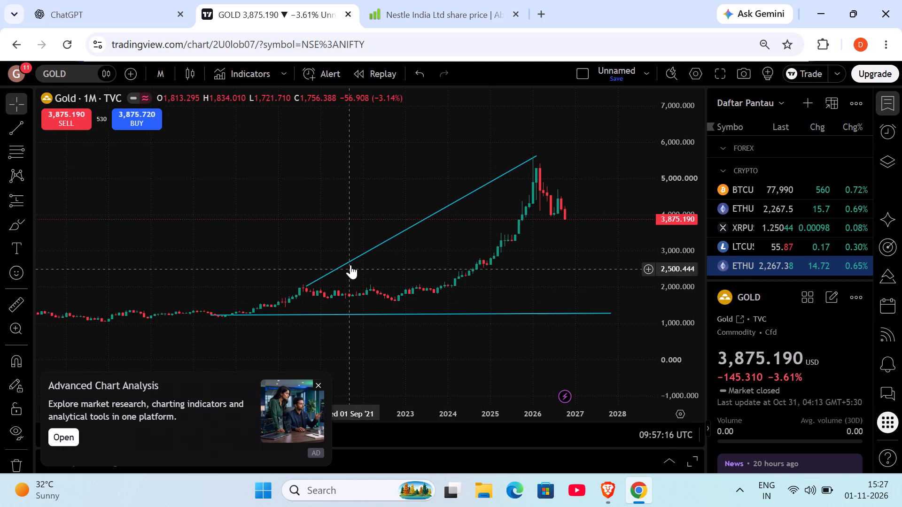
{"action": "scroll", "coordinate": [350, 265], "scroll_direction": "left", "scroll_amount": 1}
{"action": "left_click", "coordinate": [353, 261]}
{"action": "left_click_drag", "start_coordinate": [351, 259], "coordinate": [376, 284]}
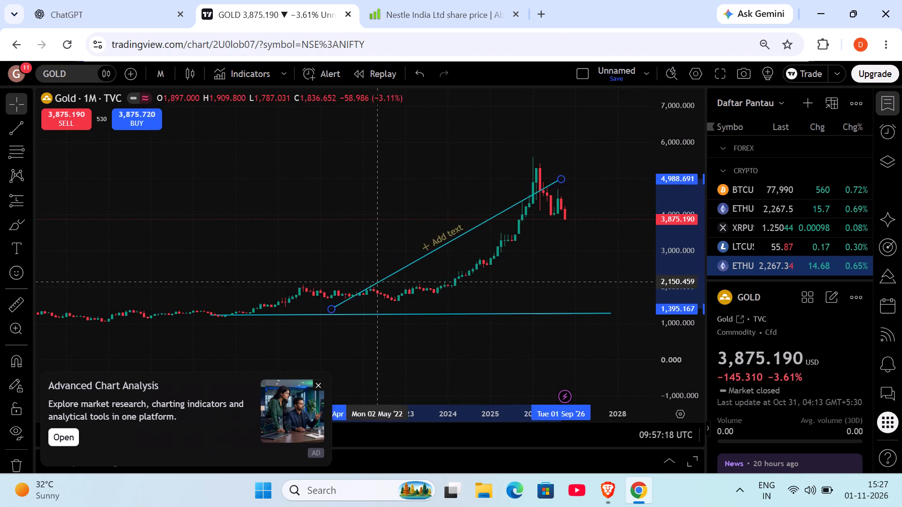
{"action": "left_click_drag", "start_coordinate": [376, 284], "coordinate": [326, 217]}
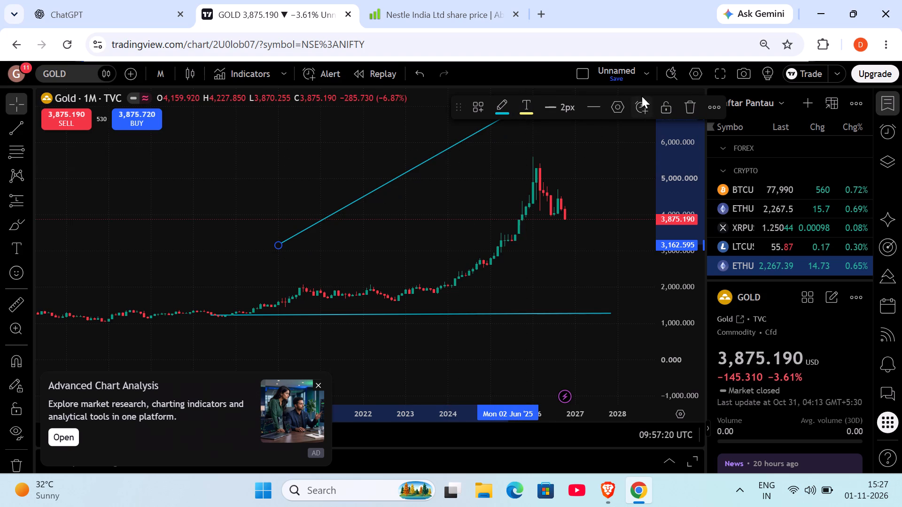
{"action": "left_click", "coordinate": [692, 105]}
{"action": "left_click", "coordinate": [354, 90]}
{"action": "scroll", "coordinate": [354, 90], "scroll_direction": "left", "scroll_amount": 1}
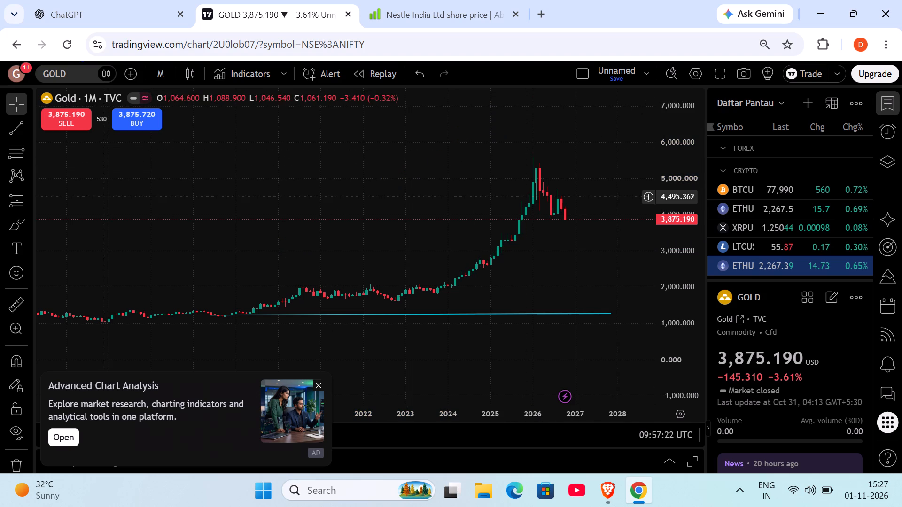
Draw a rising trend line above the monthly gold price from about 2,133 in 2020 to about 5,913 in August 2026.
{"action": "scroll", "coordinate": [106, 197], "scroll_direction": "left", "scroll_amount": 1}
{"action": "left_click", "coordinate": [16, 130]}
{"action": "scroll", "coordinate": [22, 131], "scroll_direction": "right", "scroll_amount": 1}
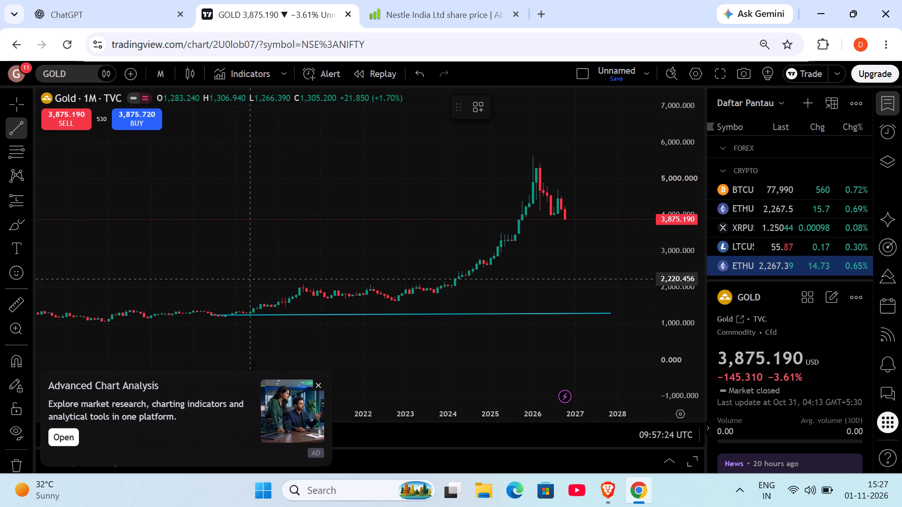
{"action": "scroll", "coordinate": [252, 284], "scroll_direction": "right", "scroll_amount": 1}
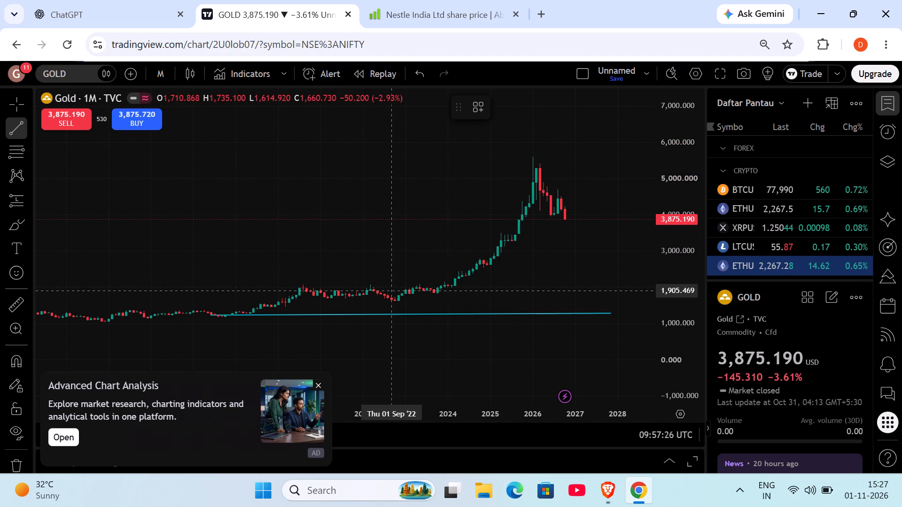
{"action": "left_click", "coordinate": [308, 282]}
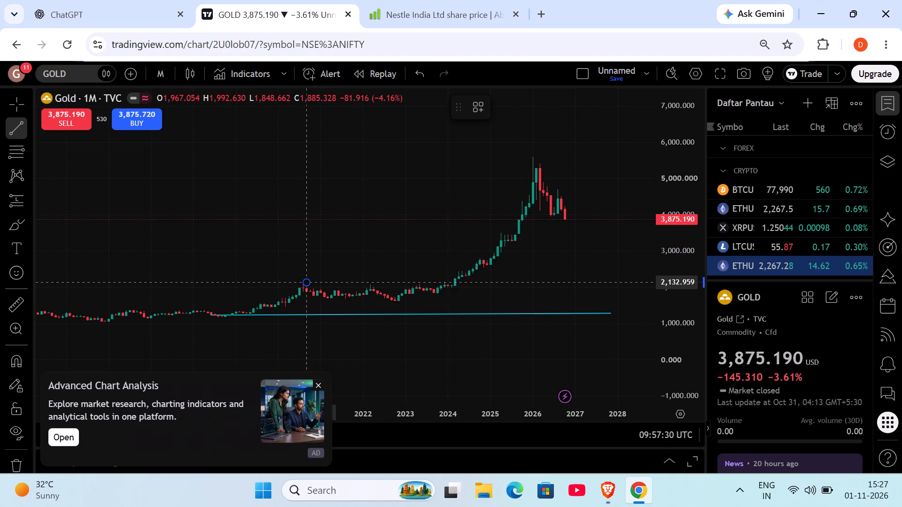
{"action": "scroll", "coordinate": [513, 162], "scroll_direction": "right", "scroll_amount": 1}
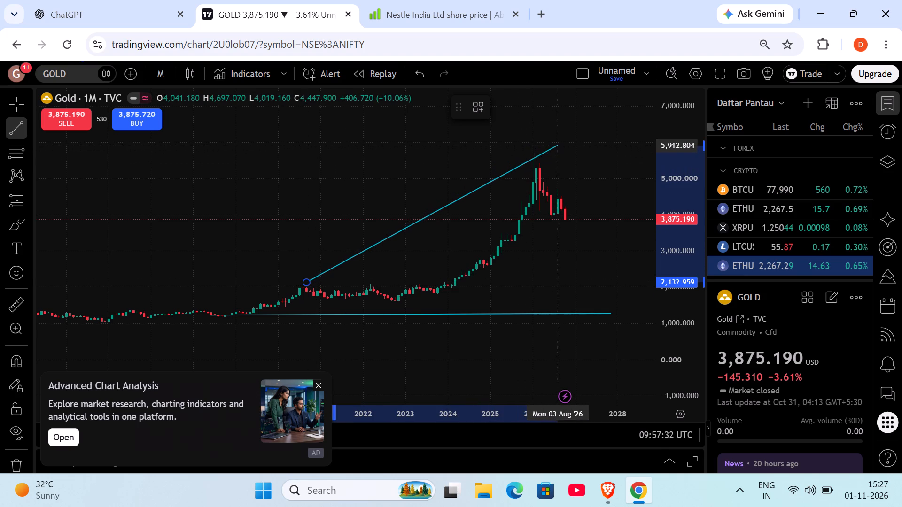
{"action": "left_click", "coordinate": [557, 145]}
Shift the whole rising trend line so that it starts at about 2,010 in January 2022.
{"action": "scroll", "coordinate": [557, 145], "scroll_direction": "right", "scroll_amount": 1}
{"action": "left_click_drag", "start_coordinate": [458, 200], "coordinate": [517, 199]}
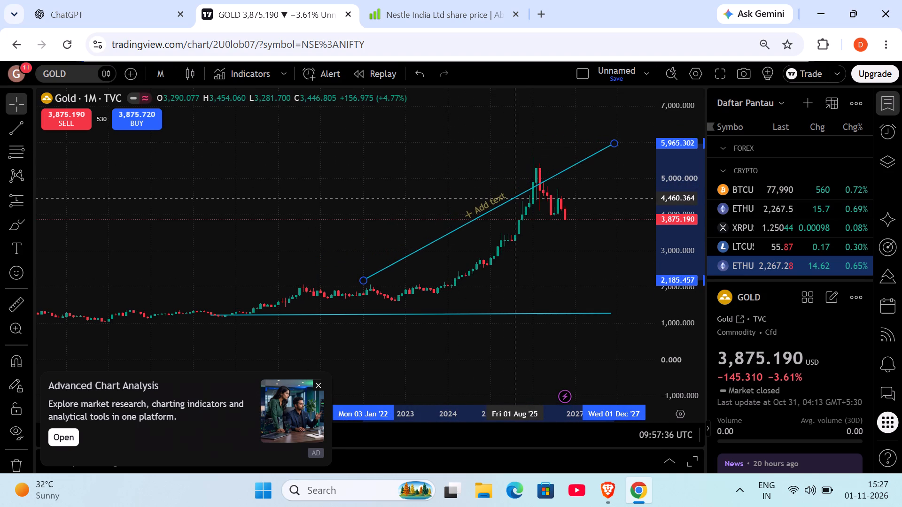
{"action": "left_click_drag", "start_coordinate": [517, 199], "coordinate": [517, 204]}
{"action": "scroll", "coordinate": [566, 167], "scroll_direction": "right", "scroll_amount": 1}
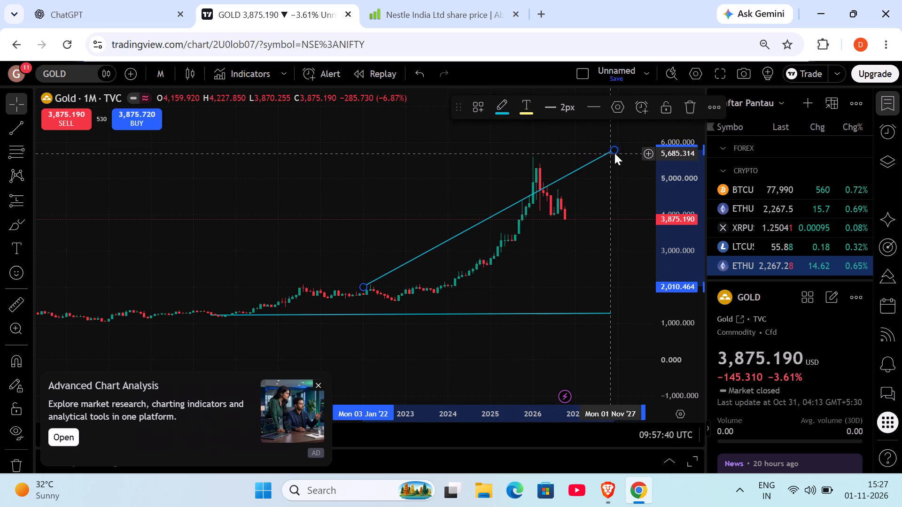
Move the rising trend line's end point to about 5,633 in March 2026, at the price peak.
{"action": "scroll", "coordinate": [614, 153], "scroll_direction": "right", "scroll_amount": 1}
{"action": "left_click_drag", "start_coordinate": [614, 149], "coordinate": [572, 138]}
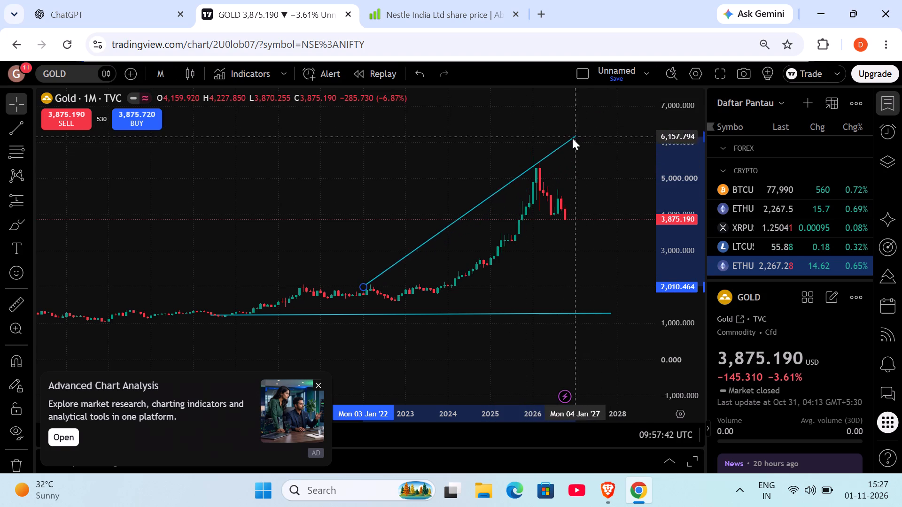
{"action": "left_click_drag", "start_coordinate": [572, 138], "coordinate": [539, 154]}
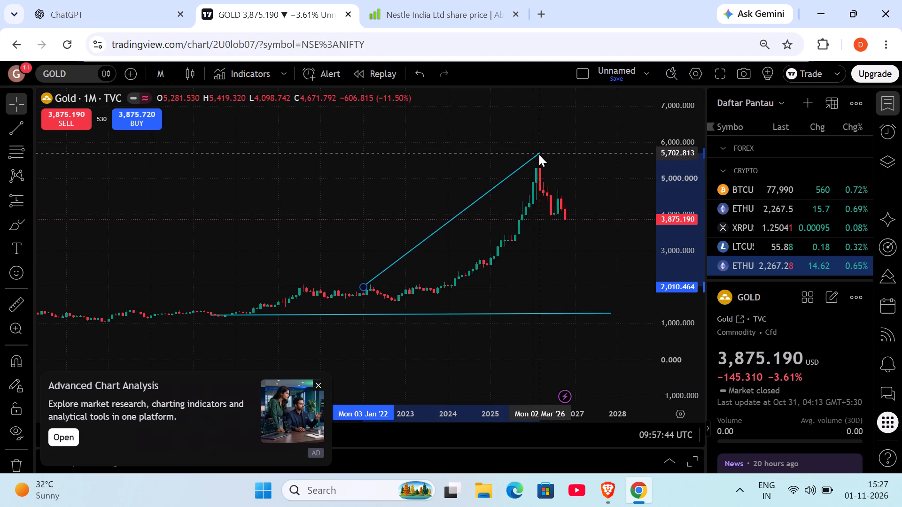
{"action": "left_click_drag", "start_coordinate": [539, 154], "coordinate": [538, 155]}
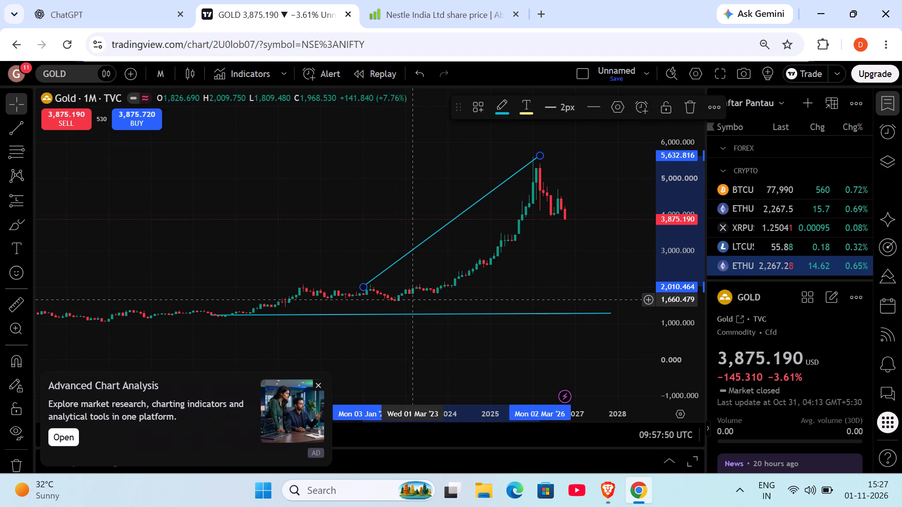
Set the gold chart's interval to 1 week, with the trend line tool active.
{"action": "left_click_drag", "start_coordinate": [527, 216], "coordinate": [550, 219]}
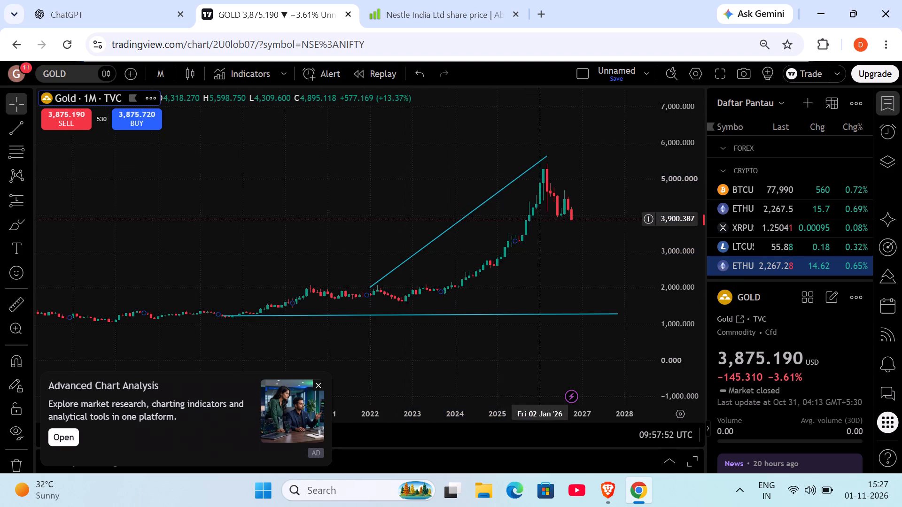
{"action": "left_click_drag", "start_coordinate": [550, 219], "coordinate": [528, 209]}
{"action": "scroll", "coordinate": [215, 141], "scroll_direction": "left", "scroll_amount": 1}
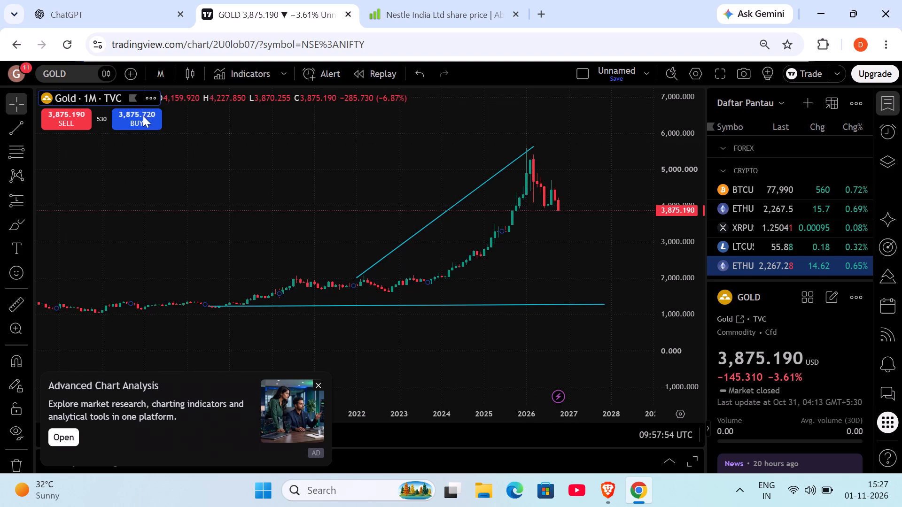
{"action": "scroll", "coordinate": [143, 115], "scroll_direction": "left", "scroll_amount": 1}
{"action": "left_click", "coordinate": [9, 129]}
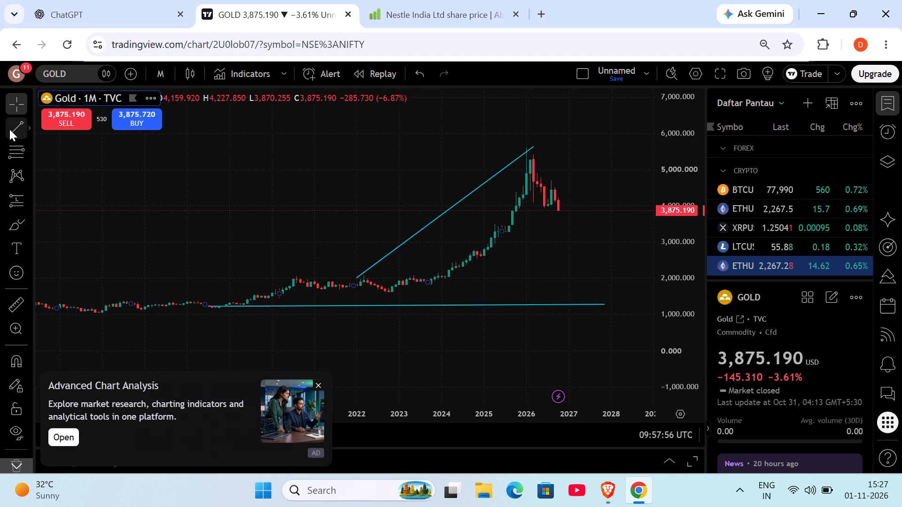
{"action": "scroll", "coordinate": [426, 126], "scroll_direction": "up", "scroll_amount": 1}
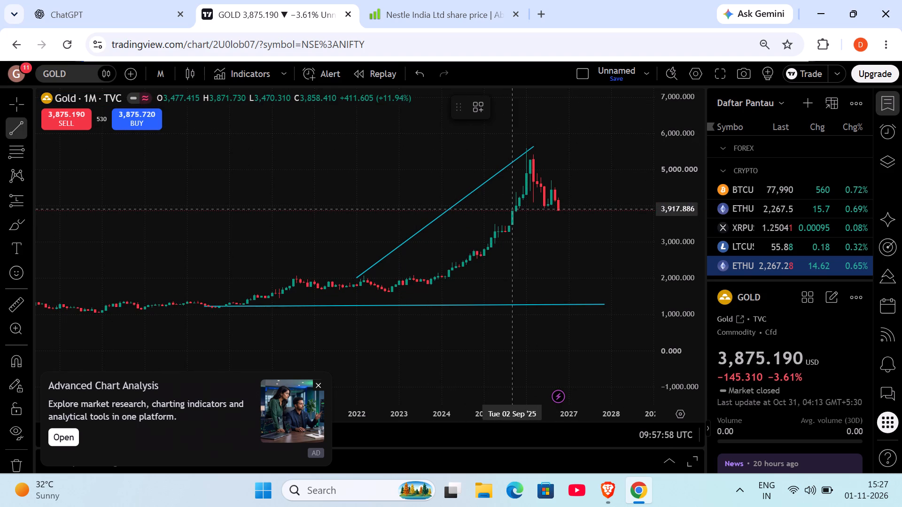
{"action": "scroll", "coordinate": [512, 209], "scroll_direction": "up", "scroll_amount": 2}
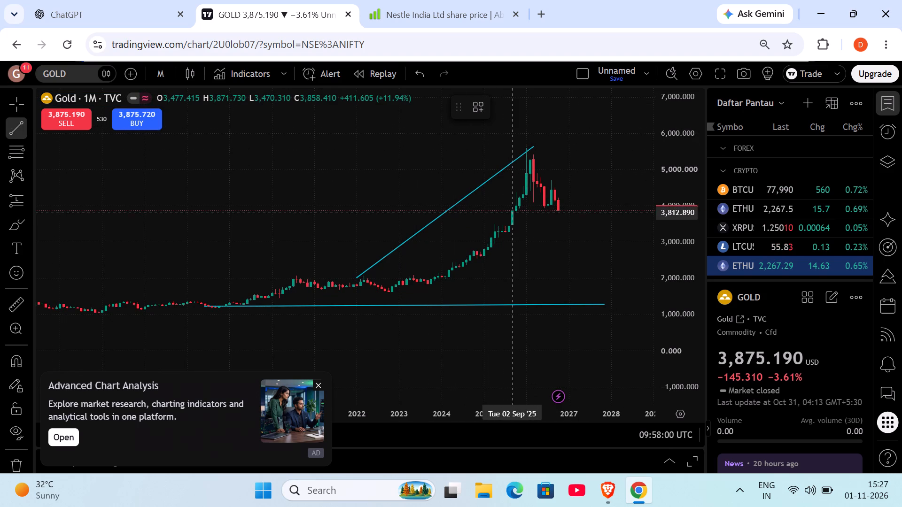
{"action": "scroll", "coordinate": [513, 212], "scroll_direction": "up", "scroll_amount": 1}
{"action": "left_click", "coordinate": [163, 78]}
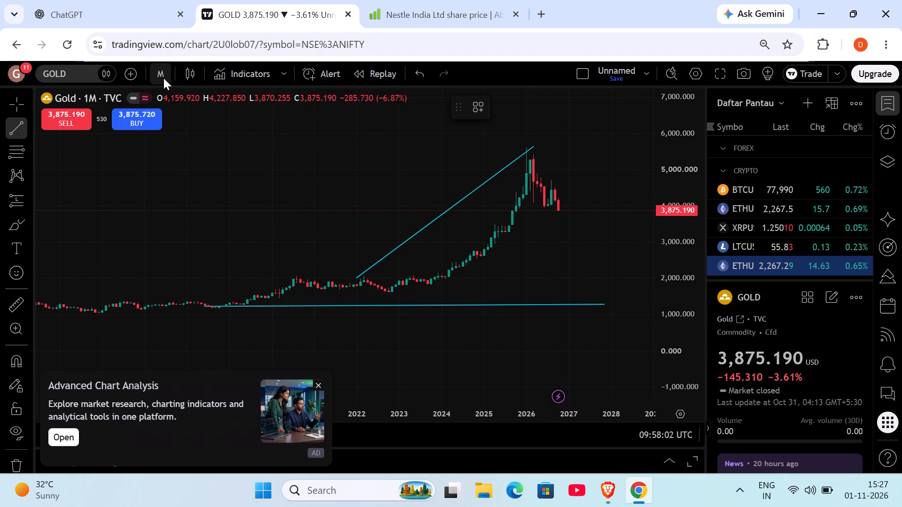
{"action": "scroll", "coordinate": [192, 182], "scroll_direction": "up", "scroll_amount": 1}
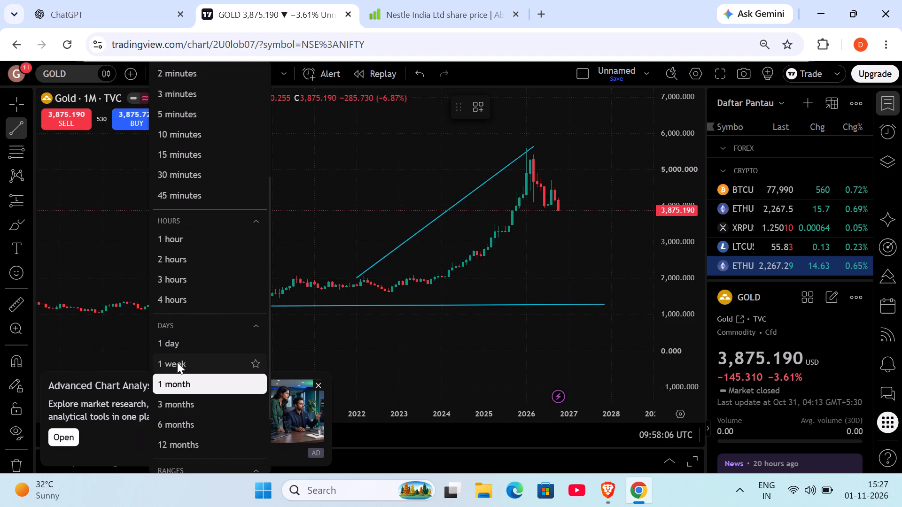
{"action": "left_click", "coordinate": [179, 362]}
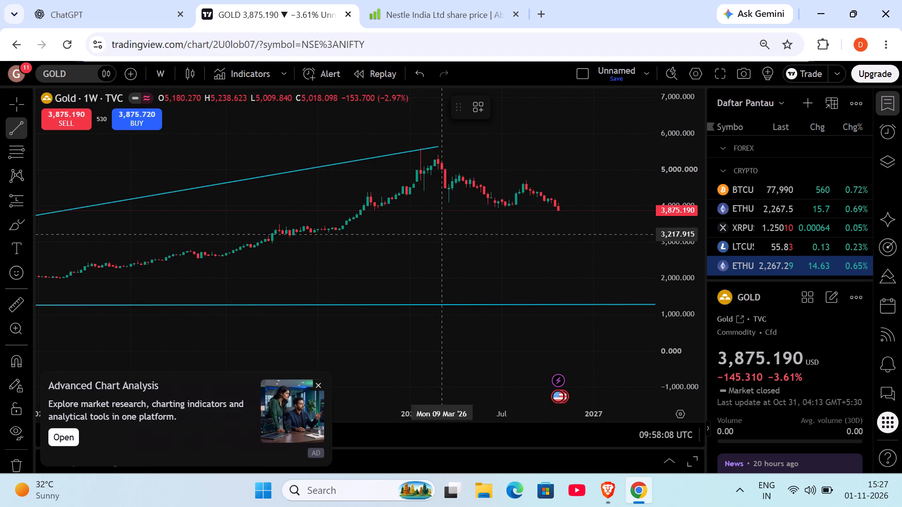
Draw a near-horizontal trend line below the weekly price from about 2,553 in late 2024 to about 2,605 on 29 March 2027.
{"action": "scroll", "coordinate": [491, 224], "scroll_direction": "right", "scroll_amount": 2}
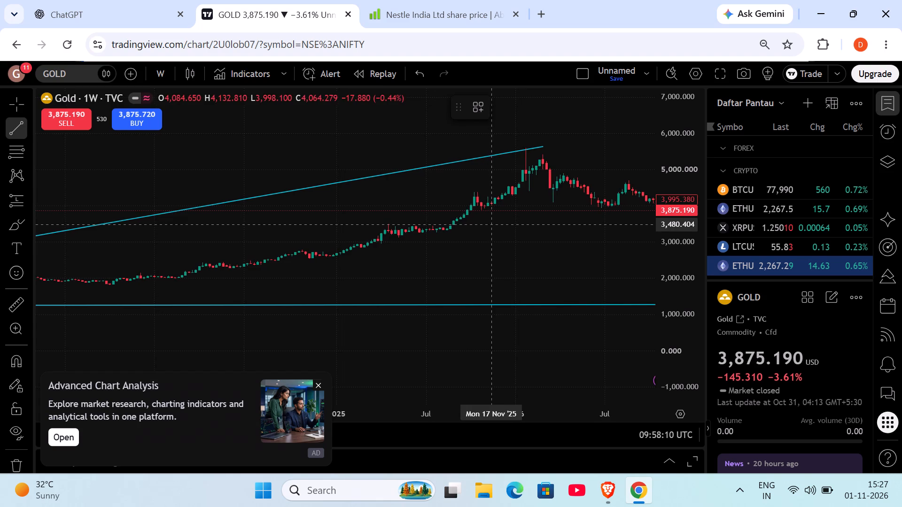
{"action": "scroll", "coordinate": [491, 224], "scroll_direction": "right", "scroll_amount": 1}
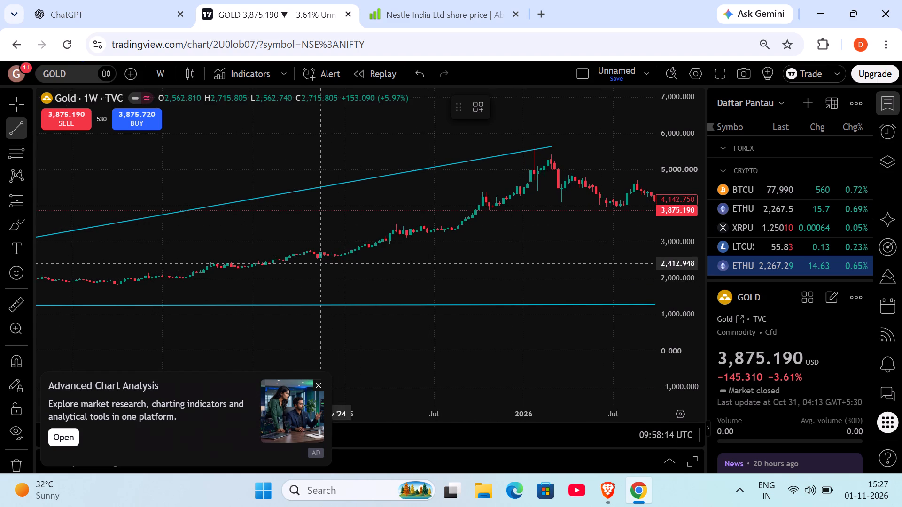
{"action": "scroll", "coordinate": [321, 263], "scroll_direction": "left", "scroll_amount": 3}
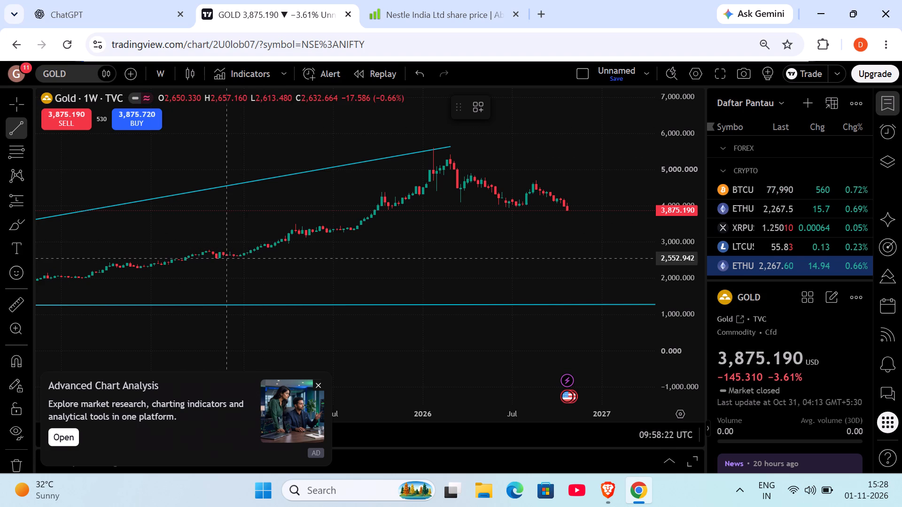
{"action": "left_click_drag", "start_coordinate": [228, 258], "coordinate": [481, 233]}
{"action": "scroll", "coordinate": [483, 234], "scroll_direction": "right", "scroll_amount": 1}
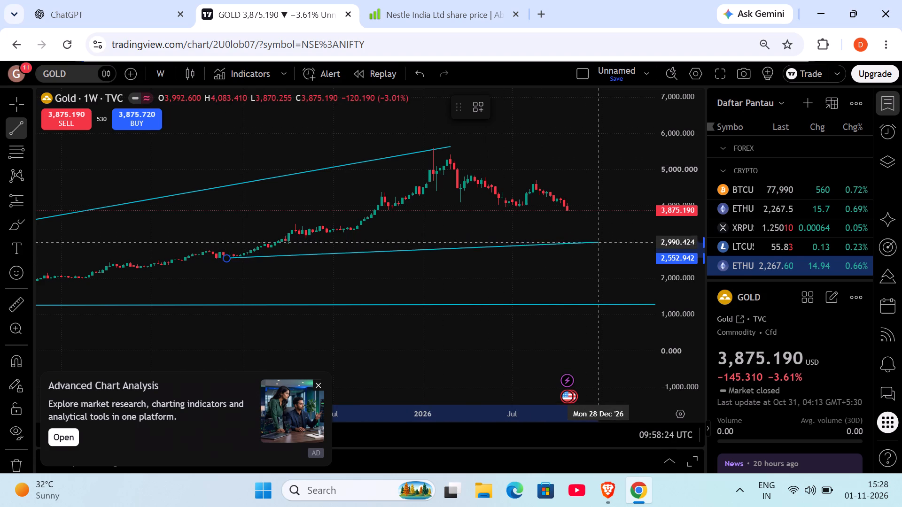
{"action": "scroll", "coordinate": [601, 245], "scroll_direction": "right", "scroll_amount": 2}
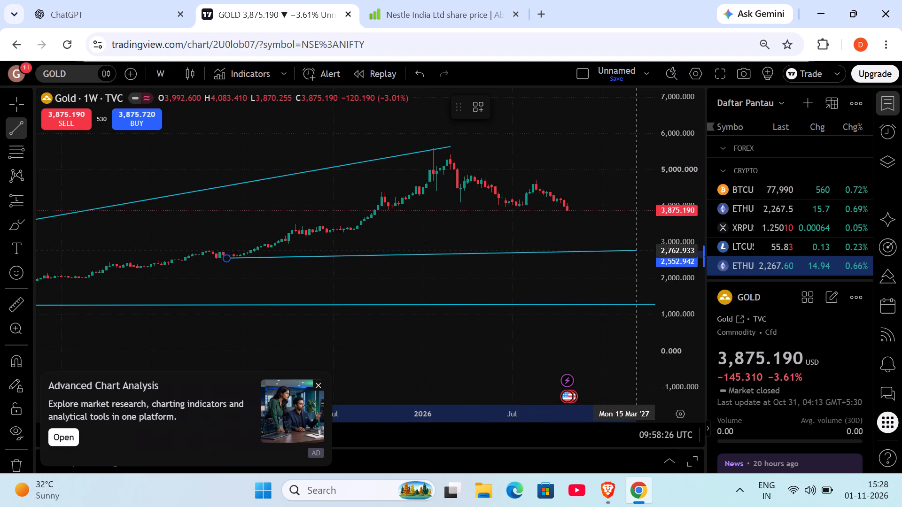
{"action": "scroll", "coordinate": [635, 251], "scroll_direction": "right", "scroll_amount": 1}
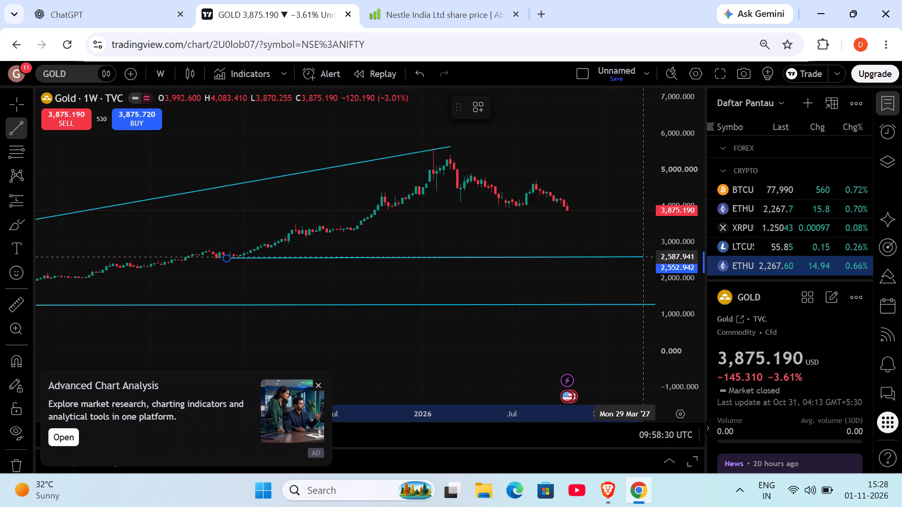
{"action": "left_click", "coordinate": [645, 256]}
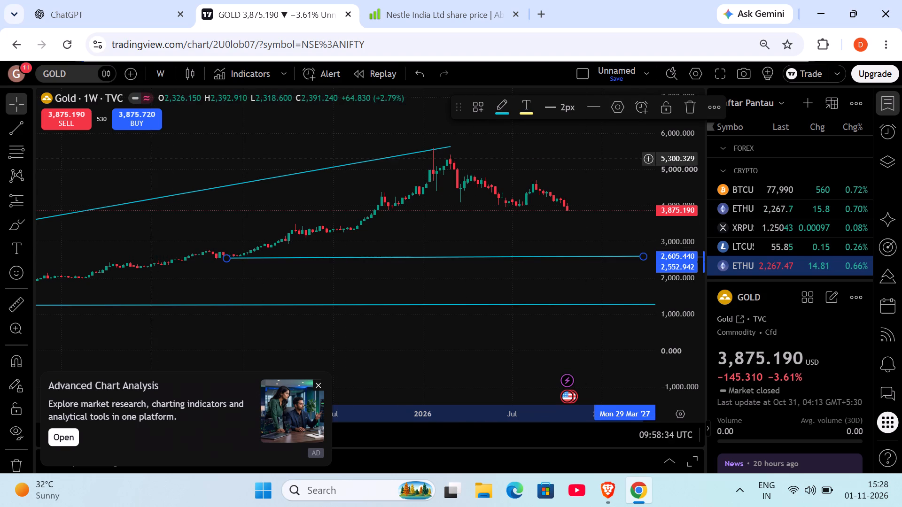
{"action": "left_click", "coordinate": [77, 149]}
Draw a falling trend line from about 5,615 on 9 March 2026 to about 2,605 on 22 March 2027.
{"action": "left_click", "coordinate": [24, 135]}
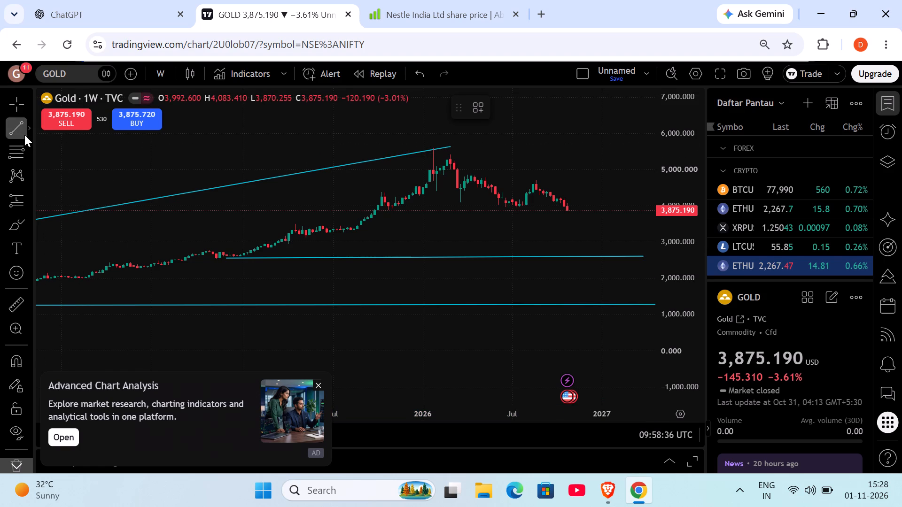
{"action": "left_click_drag", "start_coordinate": [454, 147], "coordinate": [597, 194]}
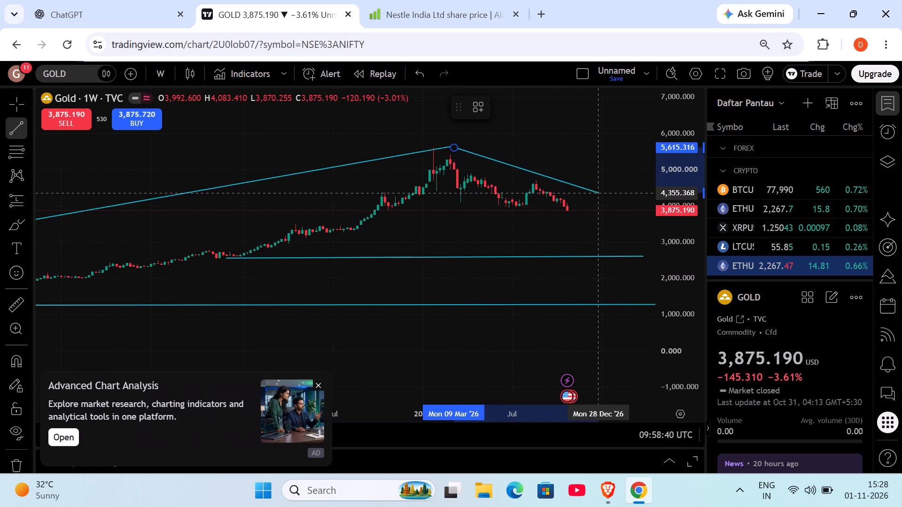
{"action": "left_click_drag", "start_coordinate": [597, 194], "coordinate": [637, 253]}
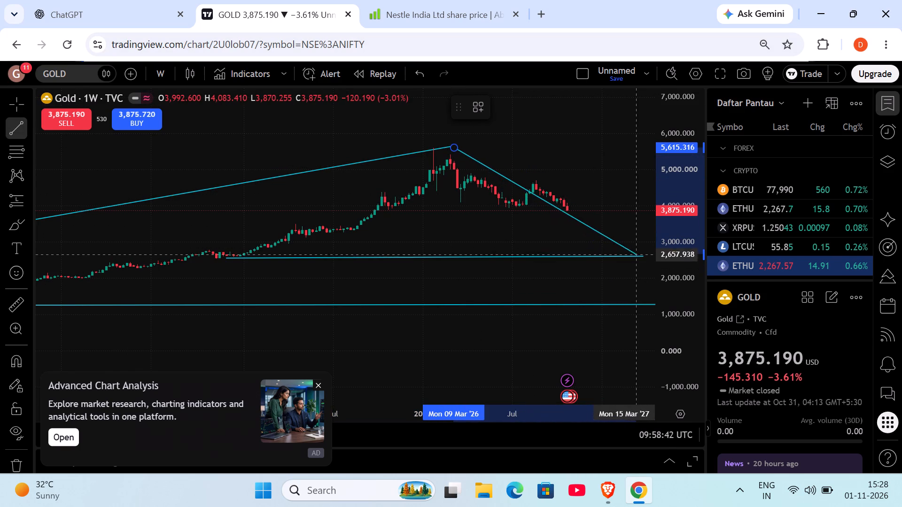
{"action": "left_click_drag", "start_coordinate": [637, 253], "coordinate": [634, 253]}
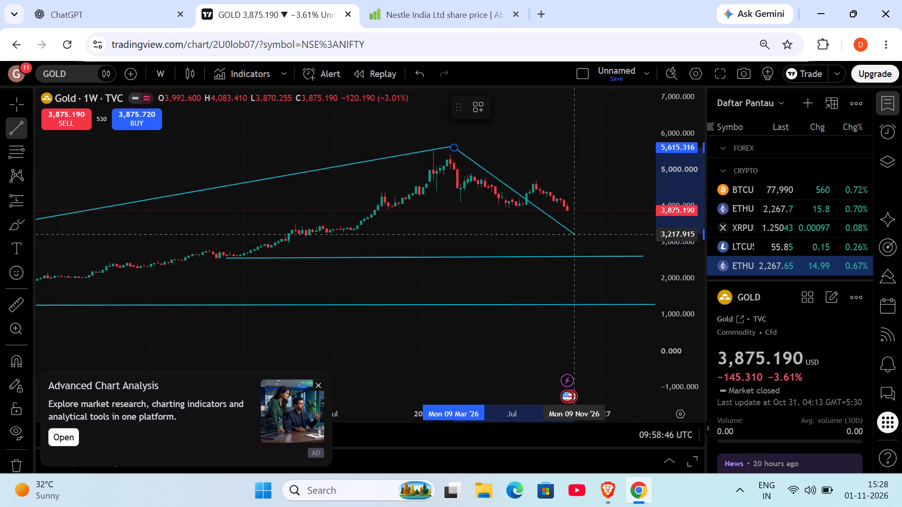
{"action": "left_click", "coordinate": [639, 256]}
Extend the falling trend line's end point to about 1,328 in June 2027, near the lowest trend line.
{"action": "scroll", "coordinate": [544, 272], "scroll_direction": "left", "scroll_amount": 2}
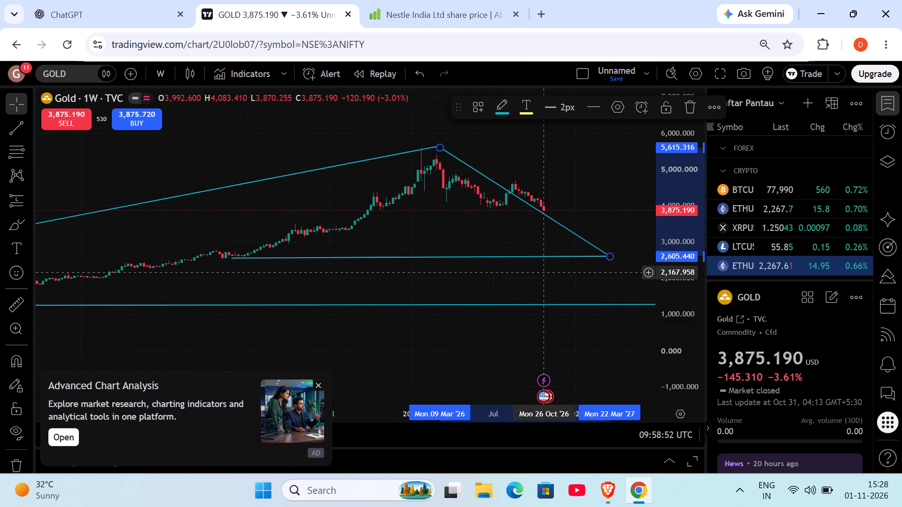
{"action": "left_click", "coordinate": [612, 256]}
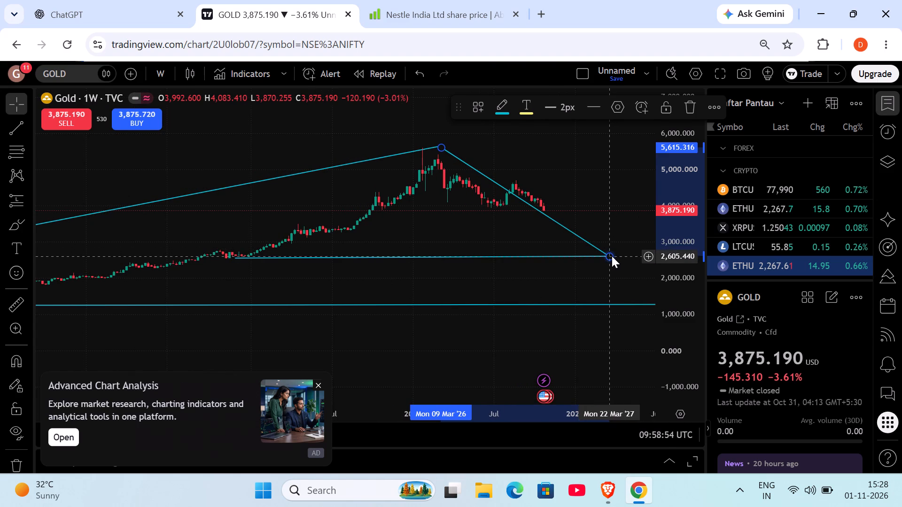
{"action": "left_click", "coordinate": [612, 256]}
{"action": "left_click_drag", "start_coordinate": [610, 256], "coordinate": [632, 277]}
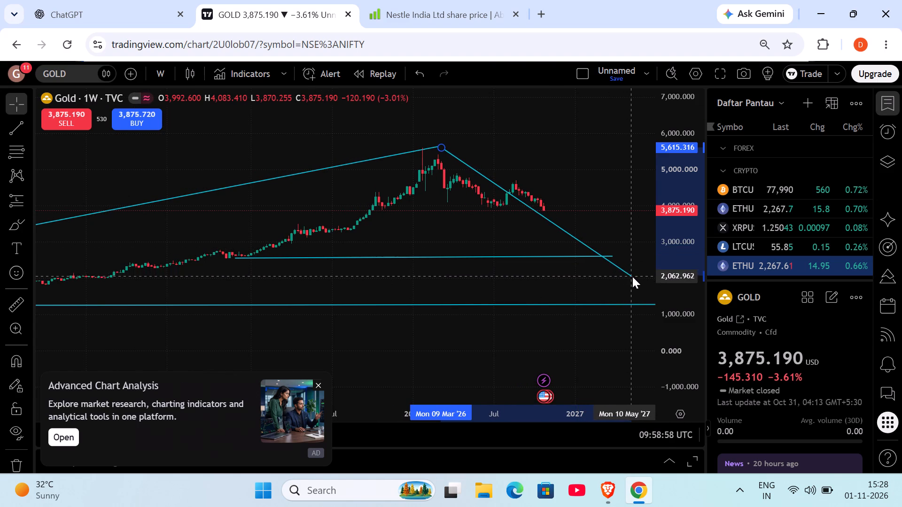
{"action": "left_click_drag", "start_coordinate": [632, 277], "coordinate": [649, 290]}
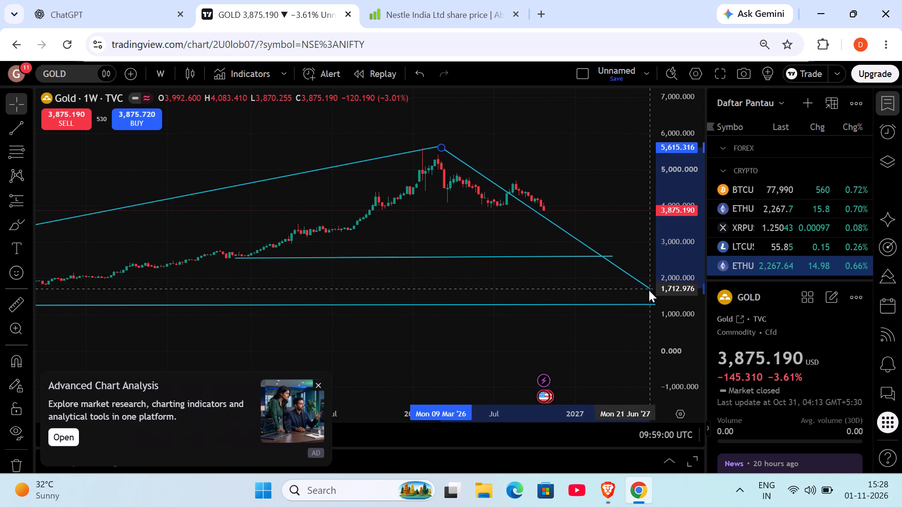
{"action": "left_click_drag", "start_coordinate": [649, 290], "coordinate": [647, 315]}
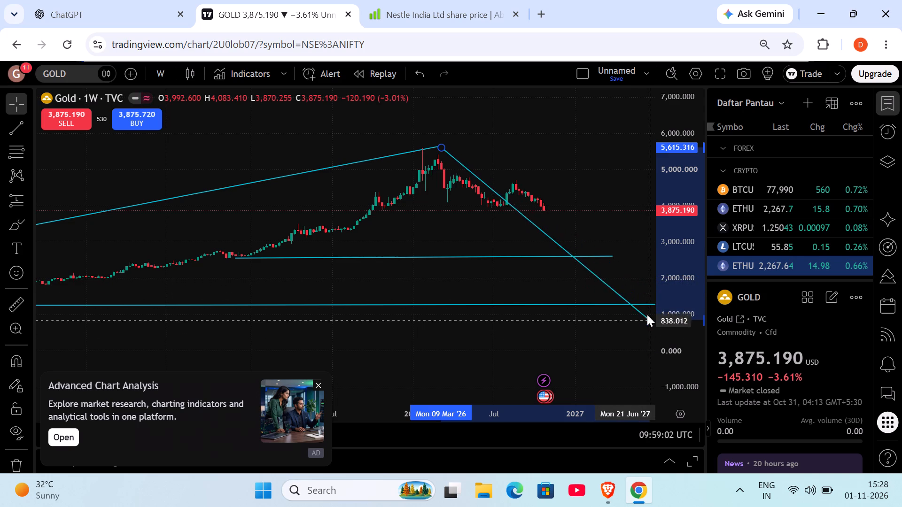
{"action": "left_click_drag", "start_coordinate": [647, 315], "coordinate": [648, 302]}
{"action": "left_click", "coordinate": [648, 302]}
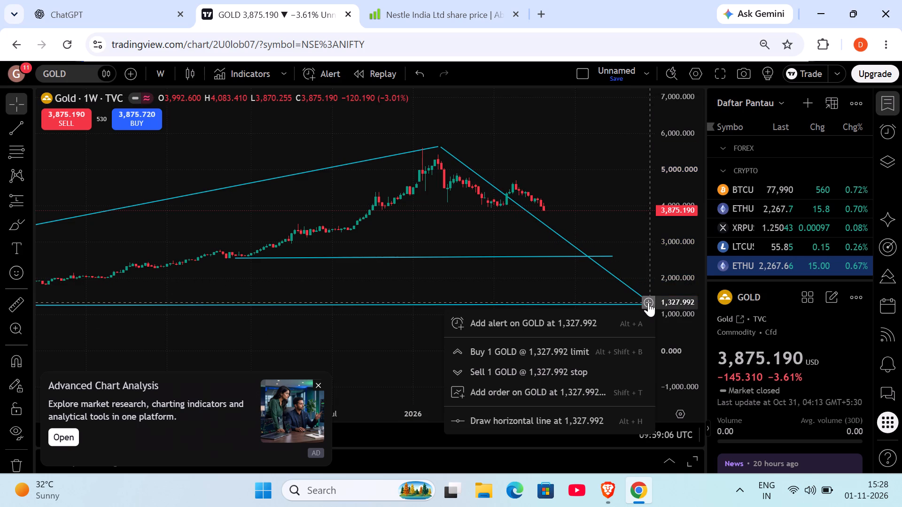
{"action": "left_click_drag", "start_coordinate": [599, 216], "coordinate": [544, 215]}
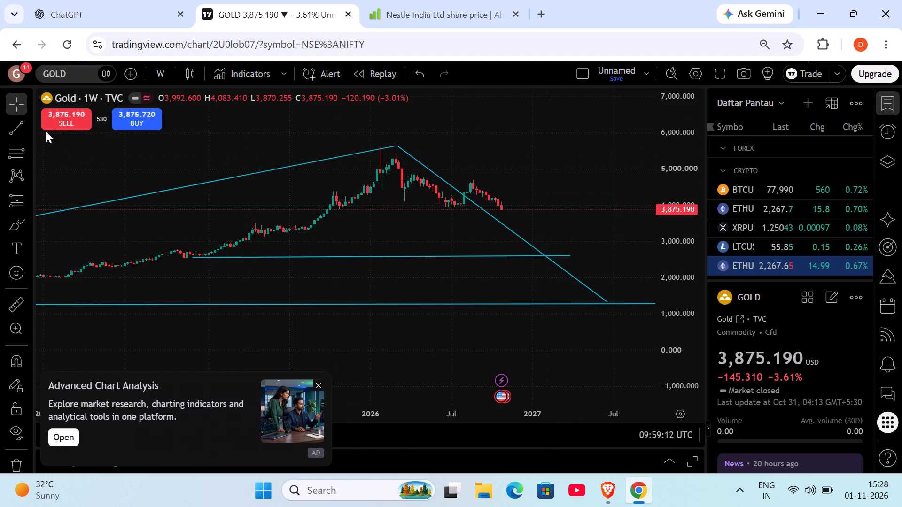
Draw a near-horizontal trend line above the gold price from about 5,685 on 20 January 2026 to about 5,668 on 20 September 2027.
{"action": "left_click", "coordinate": [12, 115]}
{"action": "left_click", "coordinate": [16, 123]}
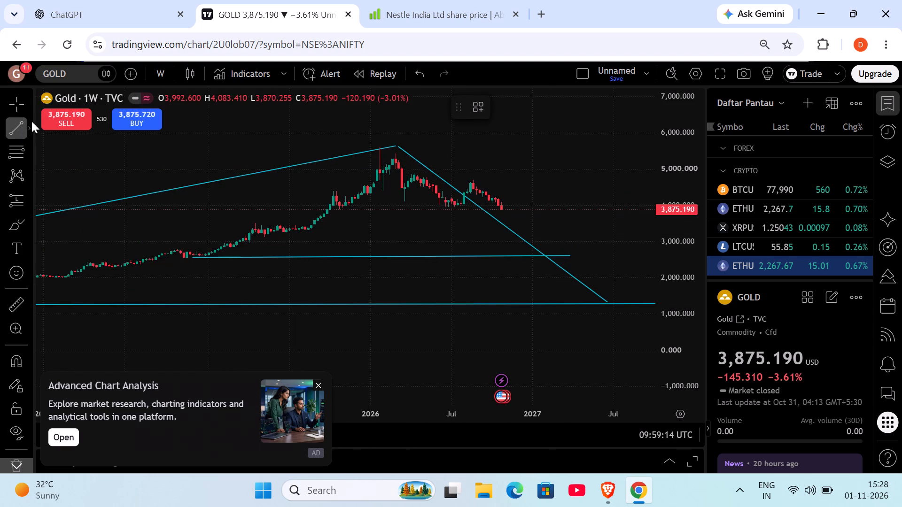
{"action": "left_click", "coordinate": [376, 145]}
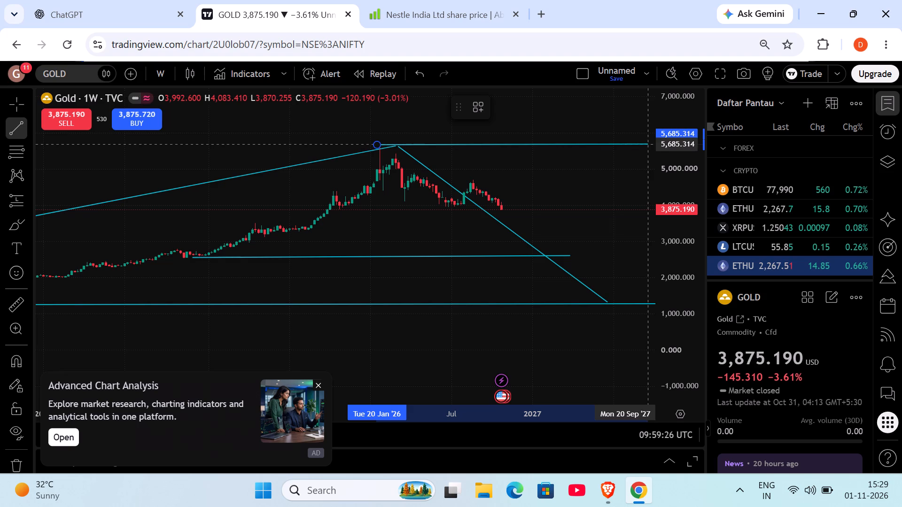
{"action": "left_click", "coordinate": [647, 144]}
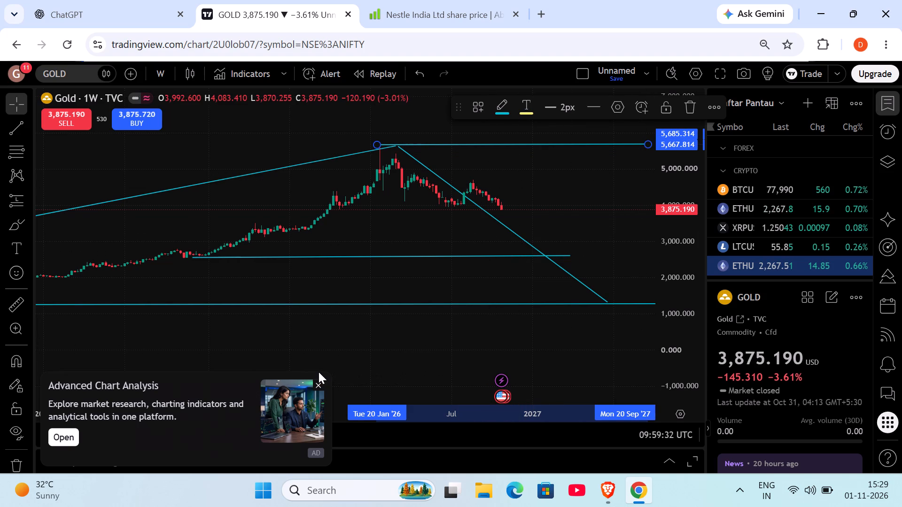
Close the advertisement covering the lower part of the chart.
{"action": "left_click", "coordinate": [317, 384]}
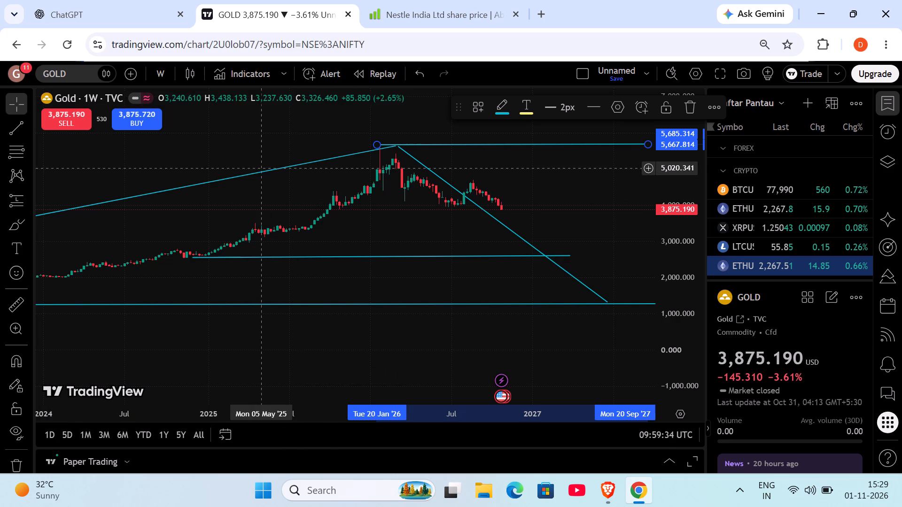
Set the gold chart's interval to 1 day and view the daily price against the drawn trend lines.
{"action": "left_click", "coordinate": [164, 72]}
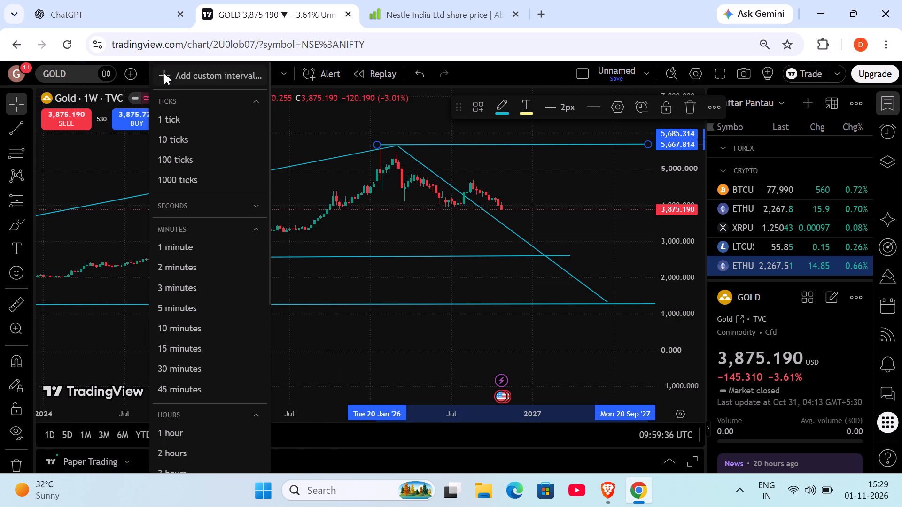
{"action": "scroll", "coordinate": [162, 256], "scroll_direction": "down", "scroll_amount": 3}
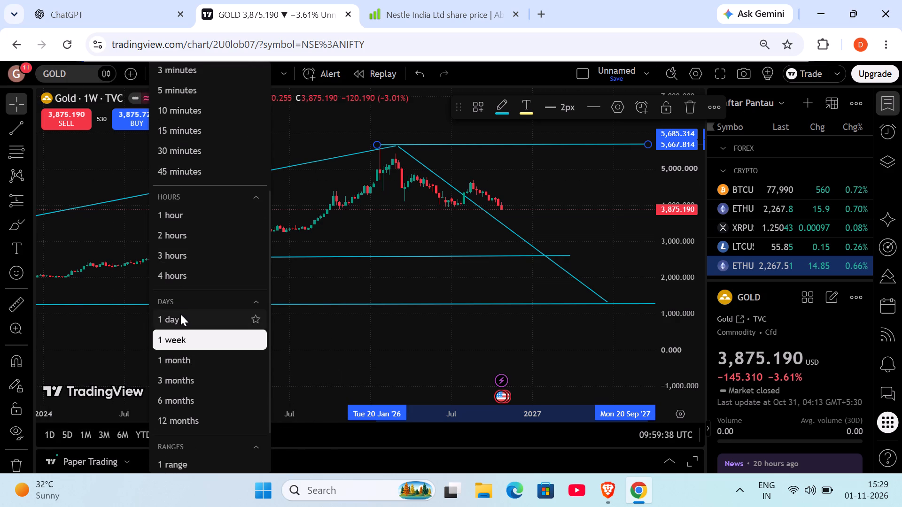
{"action": "left_click", "coordinate": [180, 314]}
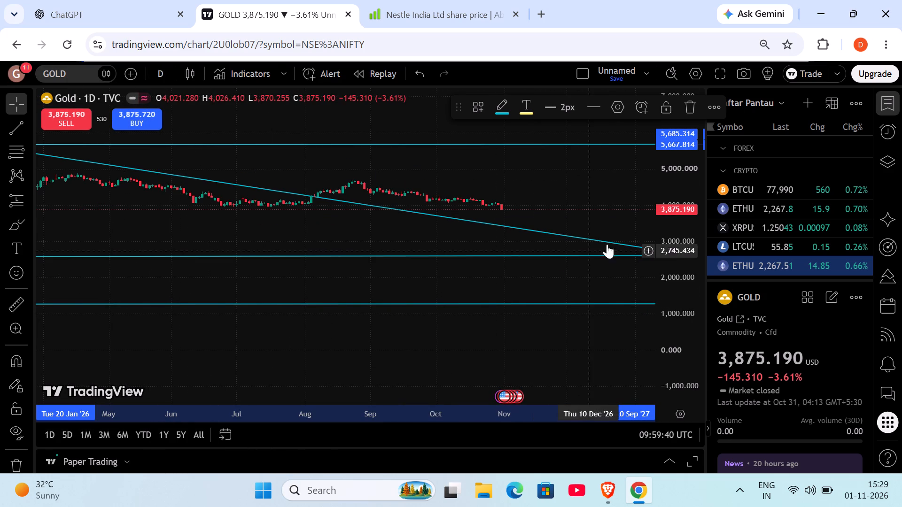
{"action": "left_click_drag", "start_coordinate": [685, 262], "coordinate": [685, 164]}
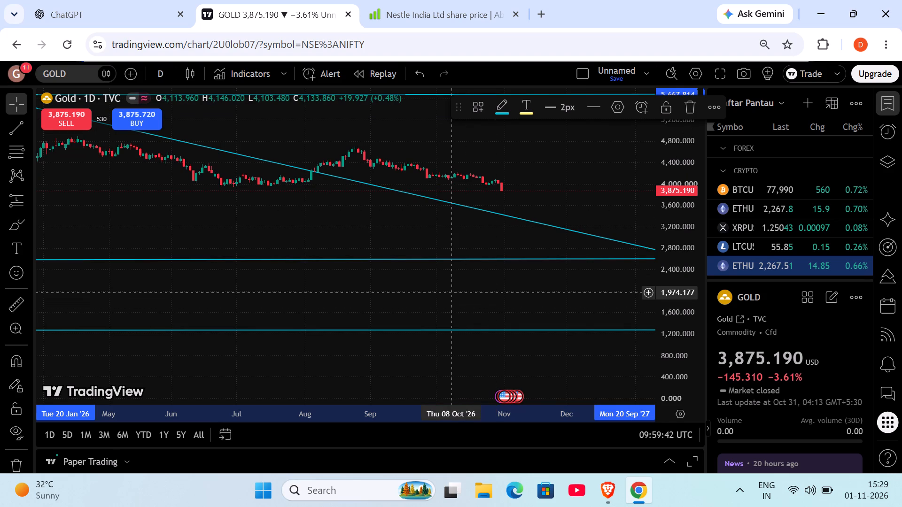
{"action": "left_click_drag", "start_coordinate": [451, 291], "coordinate": [441, 365]}
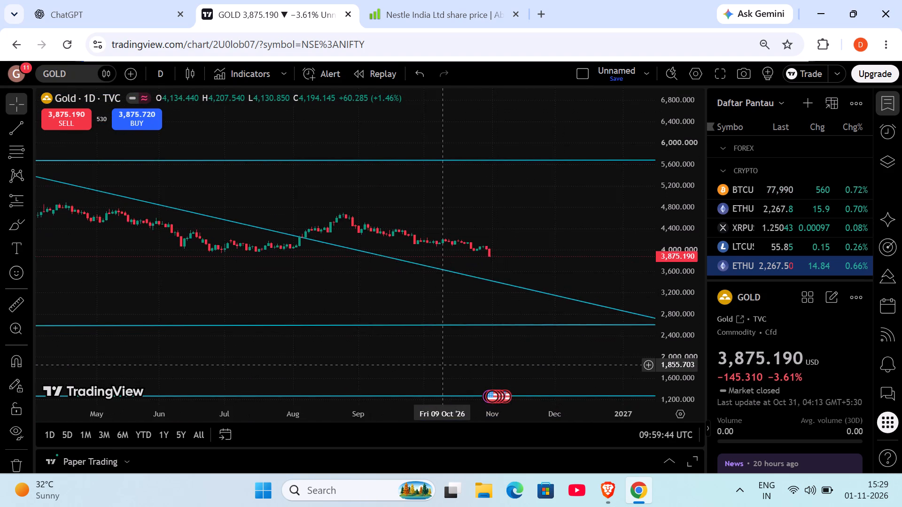
{"action": "left_click_drag", "start_coordinate": [441, 365], "coordinate": [387, 346]}
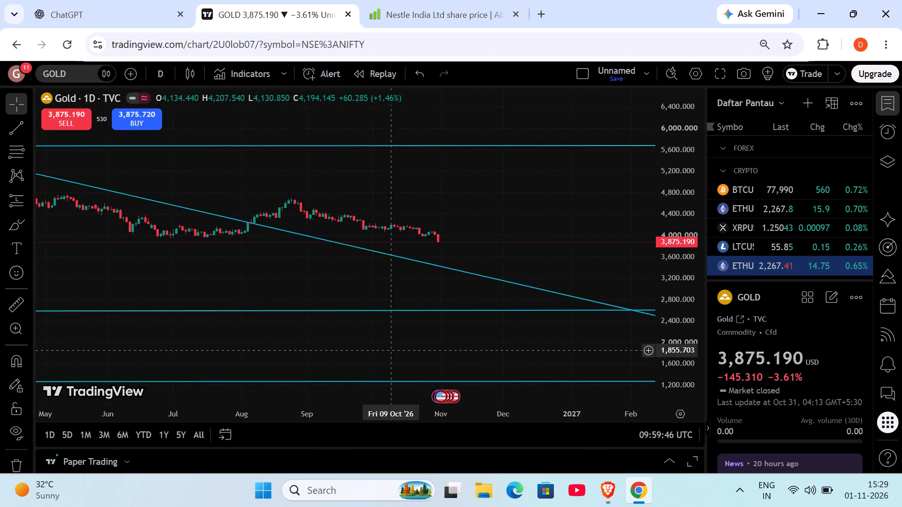
{"action": "left_click_drag", "start_coordinate": [387, 346], "coordinate": [390, 342]}
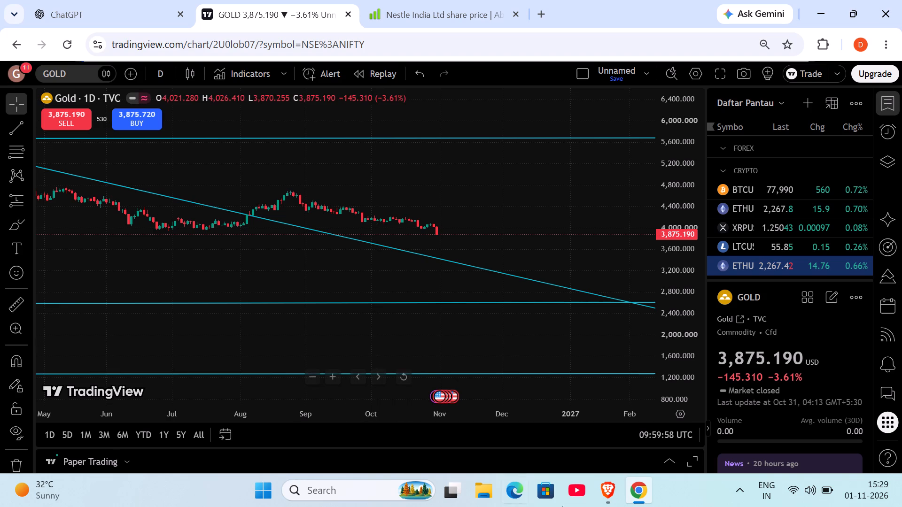
Switch to the YouTube video playing in Brave and skip ahead to about 4:03.
{"action": "left_click", "coordinate": [605, 495]}
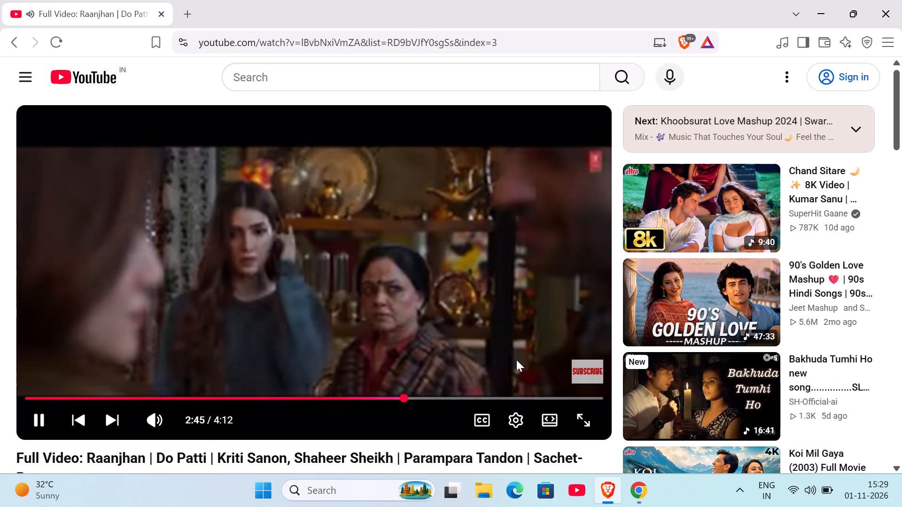
{"action": "left_click", "coordinate": [583, 401]}
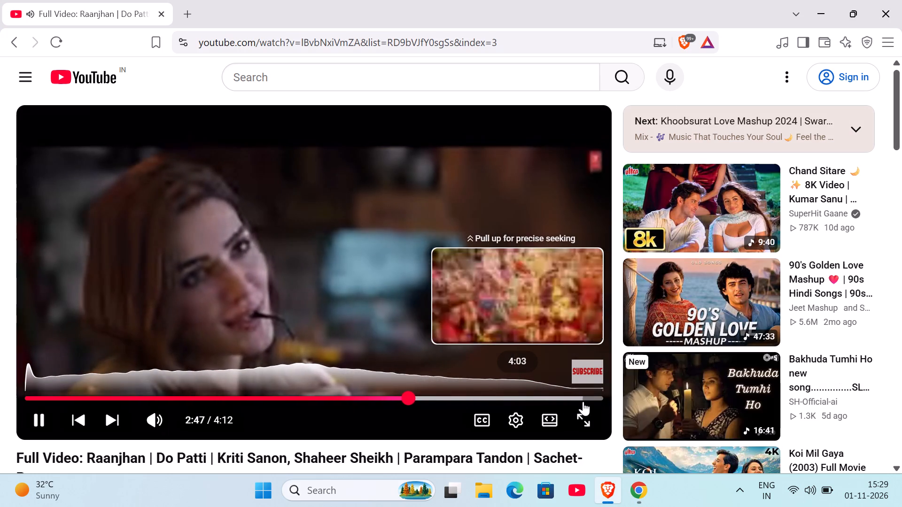
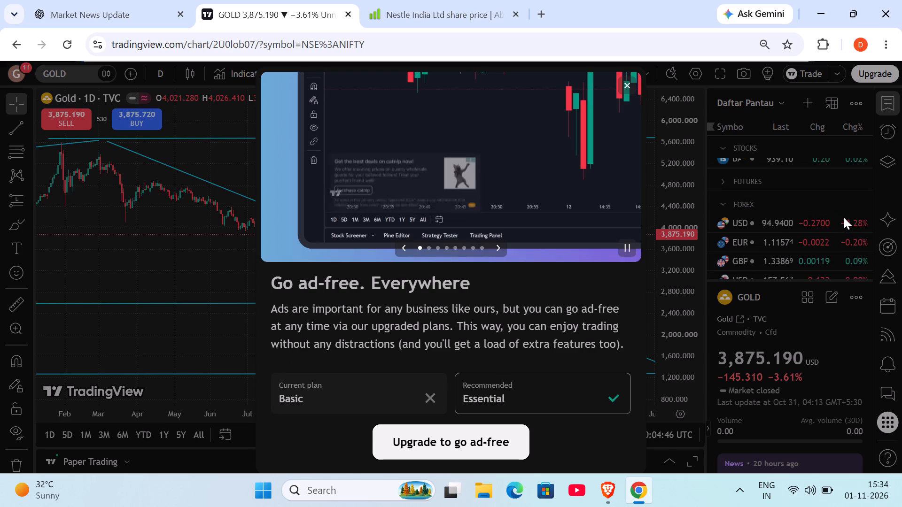
{"action": "scroll", "coordinate": [844, 217], "scroll_direction": "up", "scroll_amount": 1}
{"action": "left_click", "coordinate": [629, 82]}
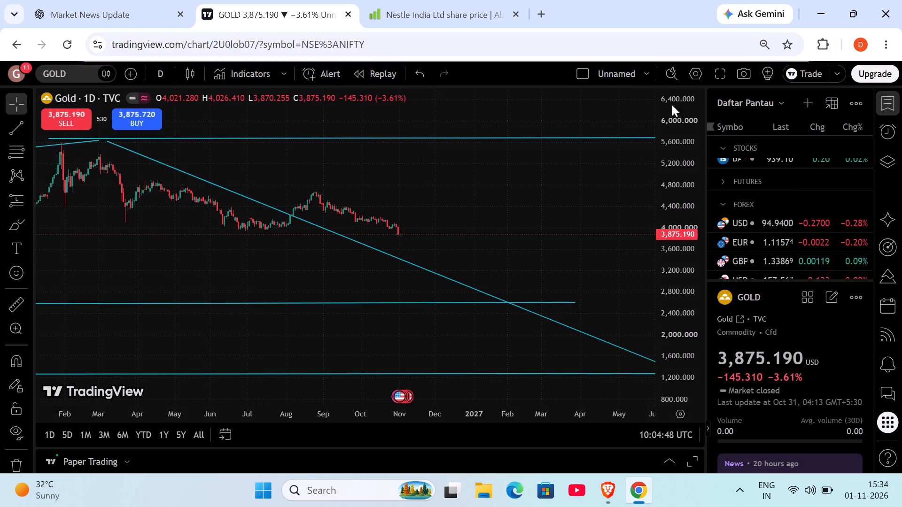
Open the Nifty 50 daily chart from the watchlist and view its price against the drawn trend lines.
{"action": "scroll", "coordinate": [807, 177], "scroll_direction": "up", "scroll_amount": 3}
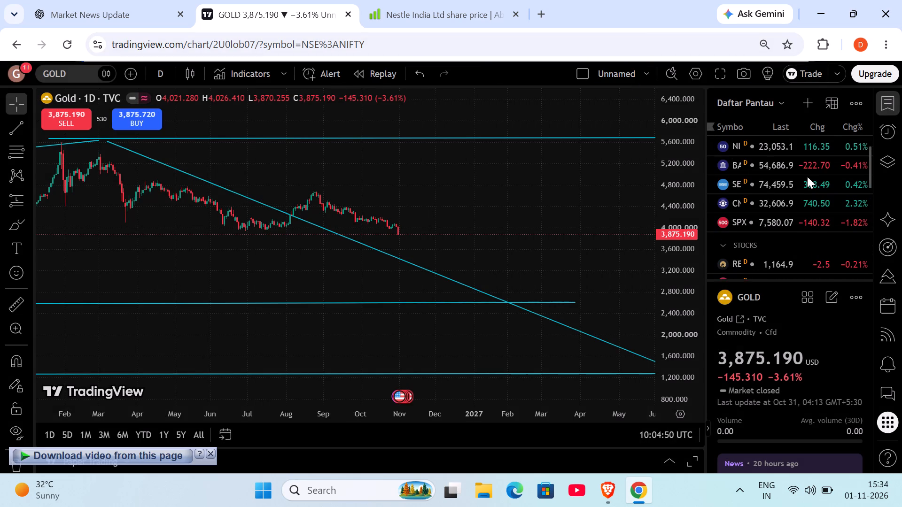
{"action": "scroll", "coordinate": [807, 177], "scroll_direction": "up", "scroll_amount": 1}
{"action": "left_click", "coordinate": [793, 151]}
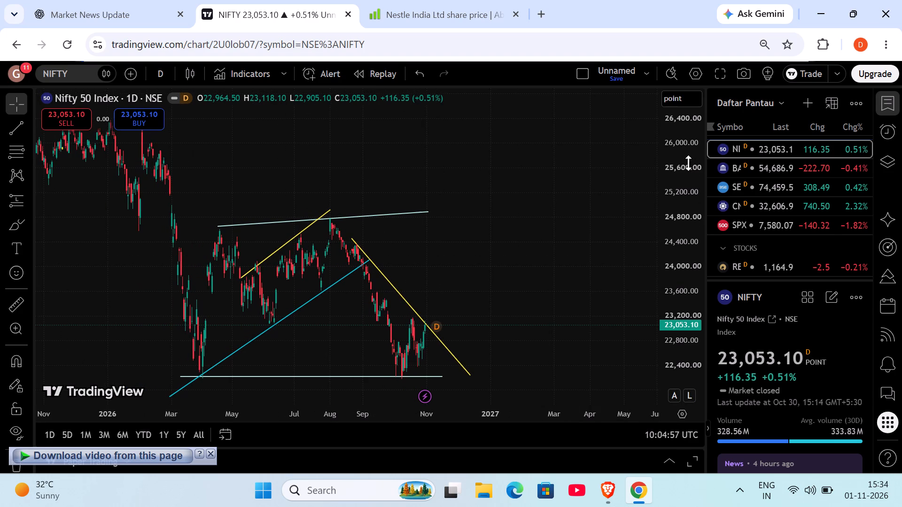
{"action": "left_click_drag", "start_coordinate": [688, 168], "coordinate": [704, 296]}
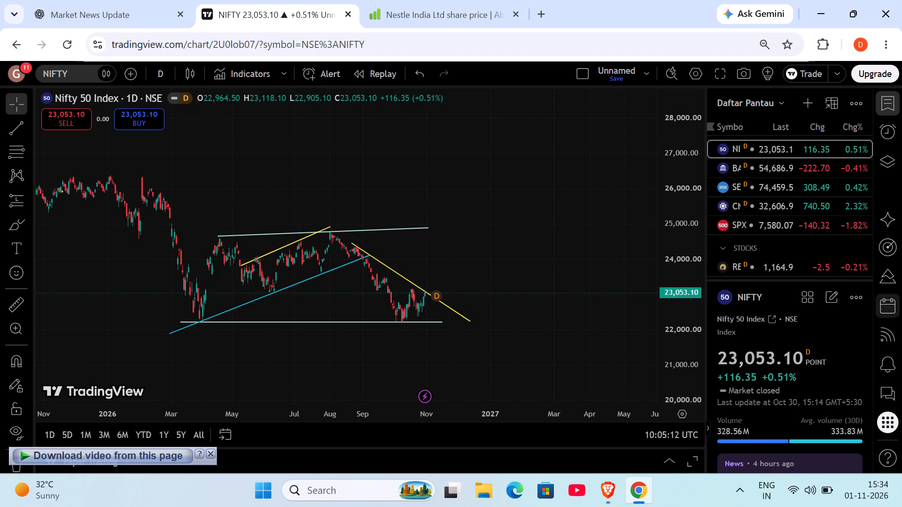
Open the ETHUSD chart from its open position in the Paper Trading account and collapse the account details again.
{"action": "left_click", "coordinate": [670, 450]}
{"action": "left_click", "coordinate": [670, 458]}
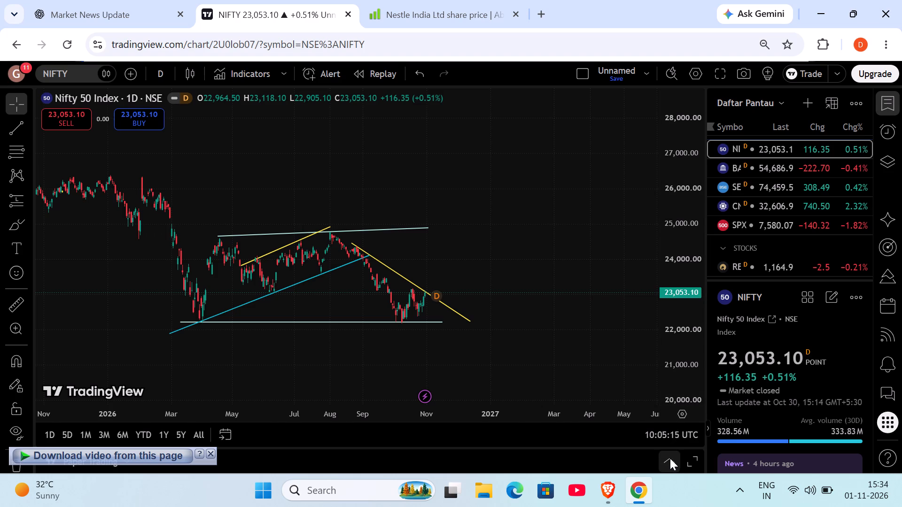
{"action": "left_click", "coordinate": [589, 376]}
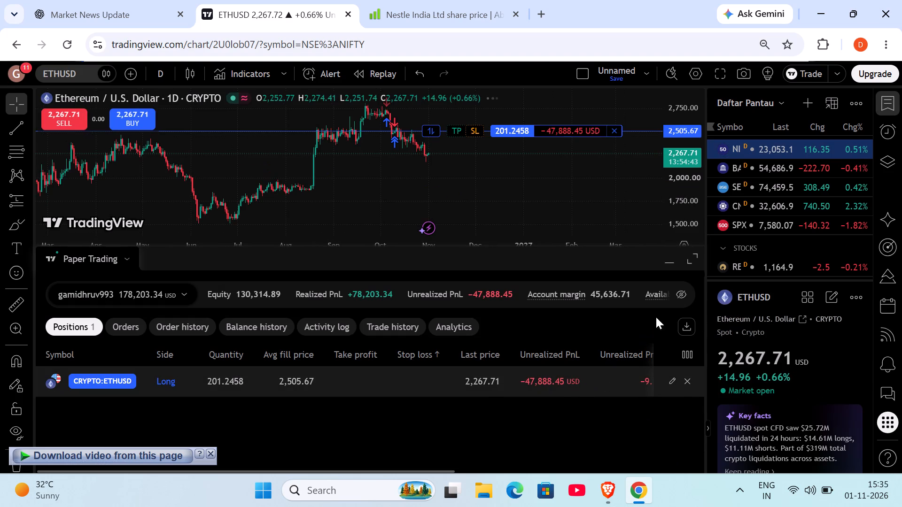
{"action": "left_click", "coordinate": [672, 275]}
{"action": "left_click", "coordinate": [668, 266]}
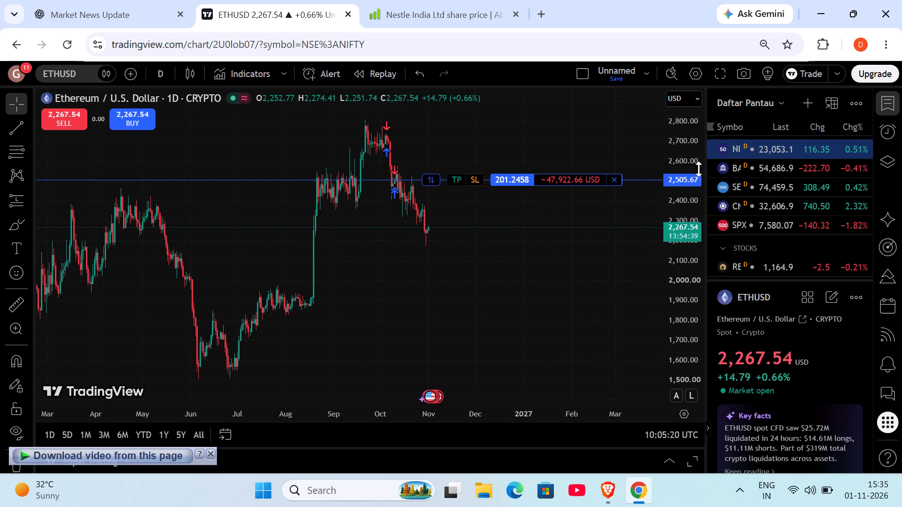
Compress the ETHUSD price scale and place a take-profit order at 2,759.82 on the open position.
{"action": "left_click_drag", "start_coordinate": [684, 158], "coordinate": [671, 296]}
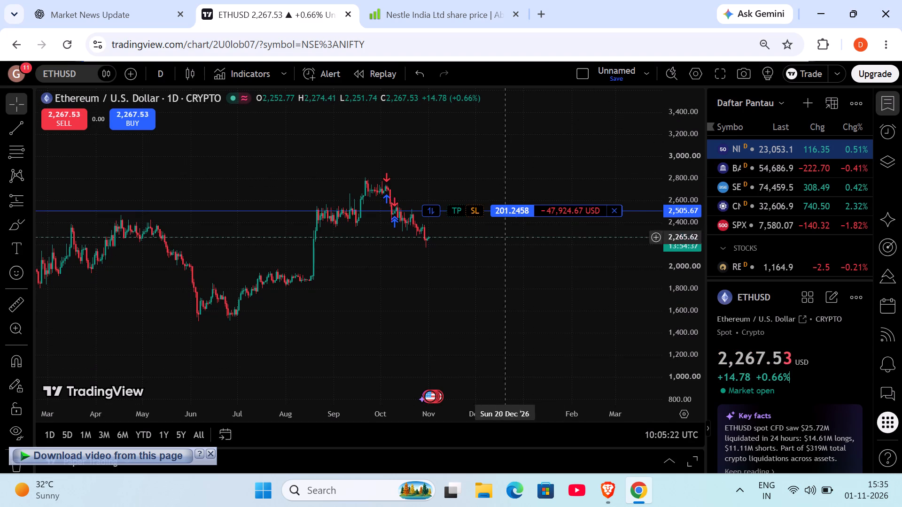
{"action": "left_click_drag", "start_coordinate": [454, 209], "coordinate": [443, 191]}
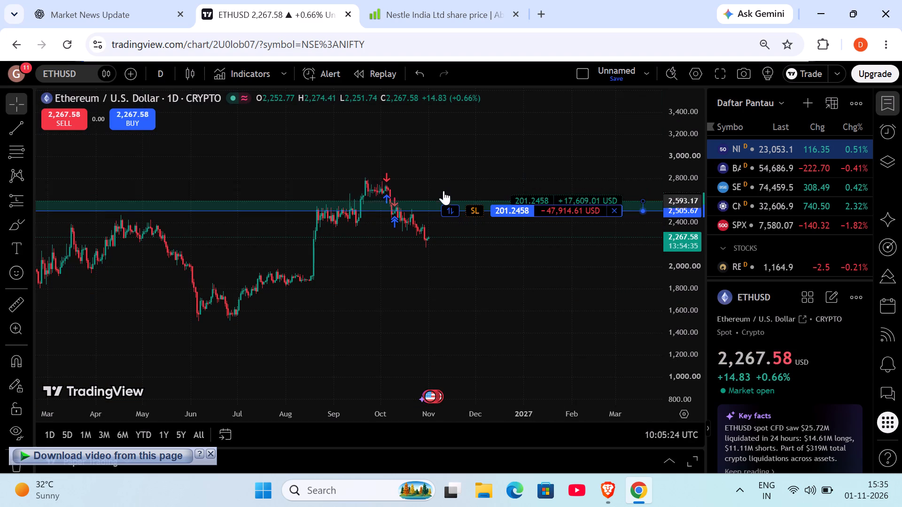
{"action": "left_click_drag", "start_coordinate": [443, 191], "coordinate": [453, 177]}
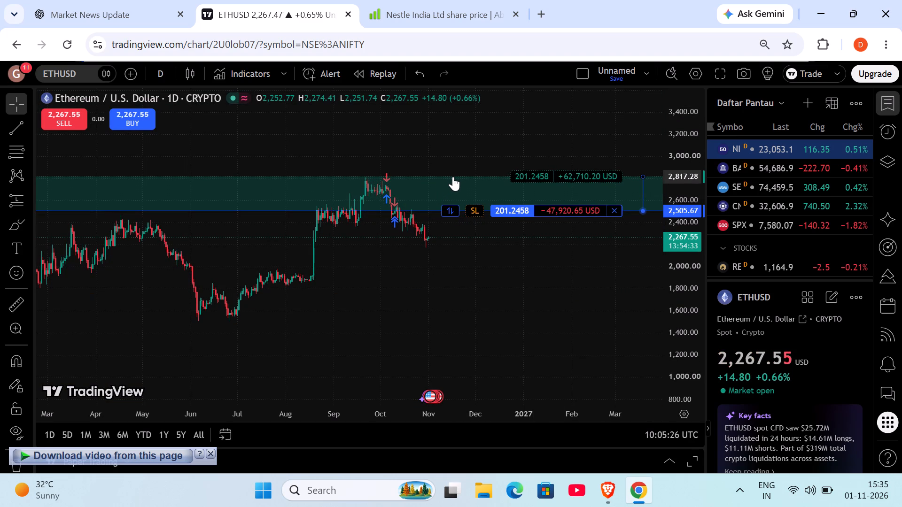
{"action": "left_click_drag", "start_coordinate": [453, 177], "coordinate": [455, 184]}
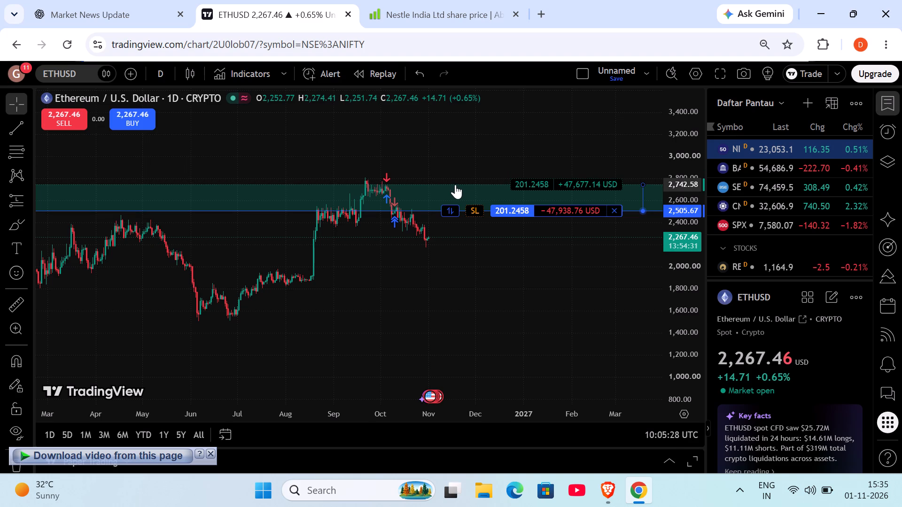
{"action": "left_click_drag", "start_coordinate": [455, 184], "coordinate": [454, 182]}
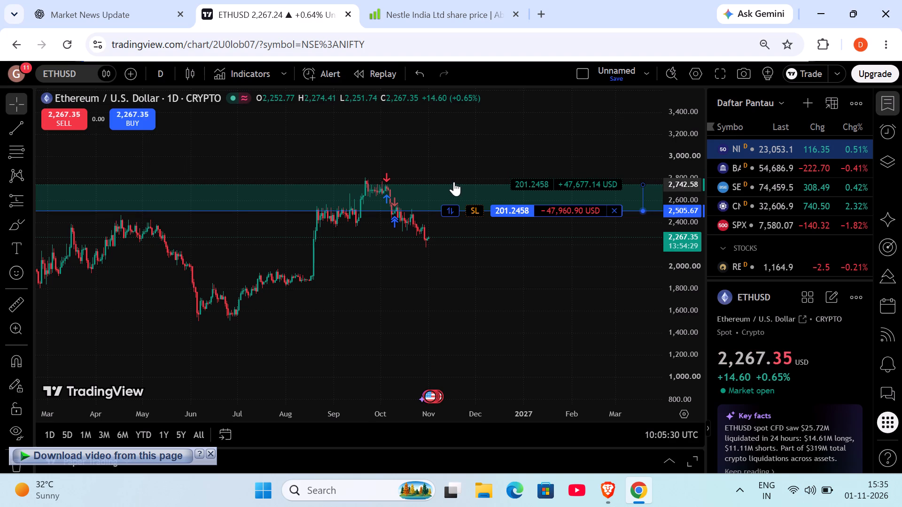
{"action": "left_click_drag", "start_coordinate": [454, 182], "coordinate": [455, 184]}
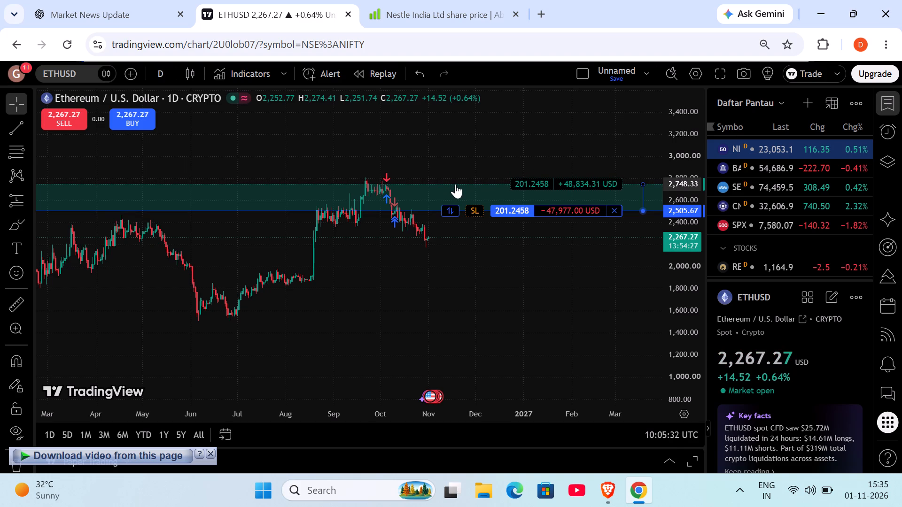
{"action": "left_click_drag", "start_coordinate": [455, 184], "coordinate": [457, 183]}
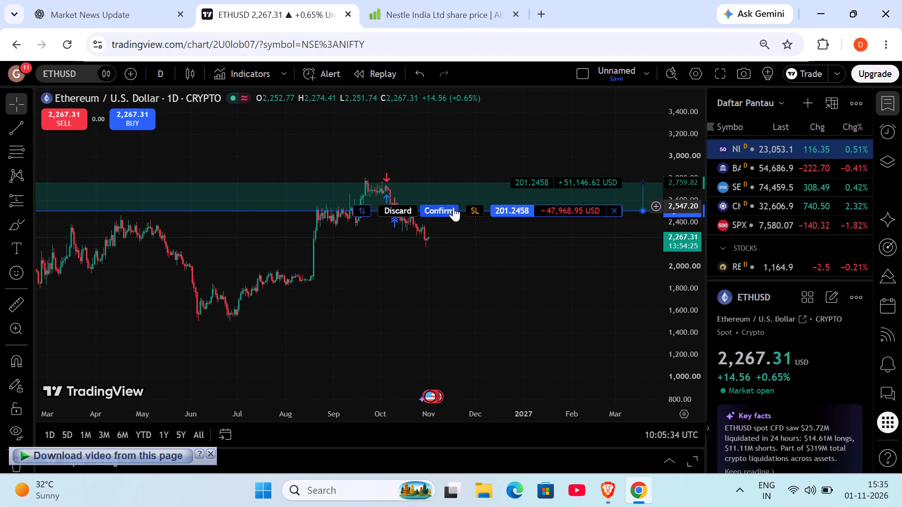
{"action": "left_click", "coordinate": [442, 204]}
{"action": "left_click", "coordinate": [446, 207]}
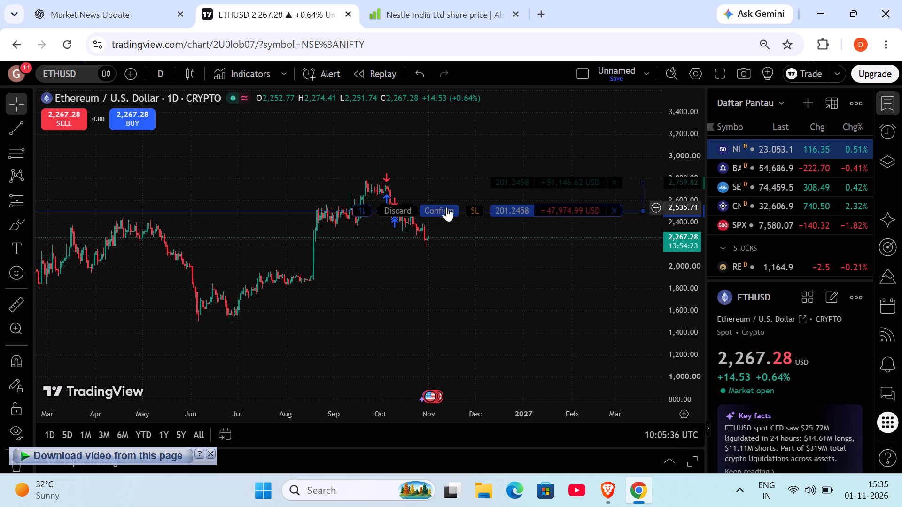
Dismiss the take-profit order notification and close the video download bar over the chart.
{"action": "left_click", "coordinate": [428, 272]}
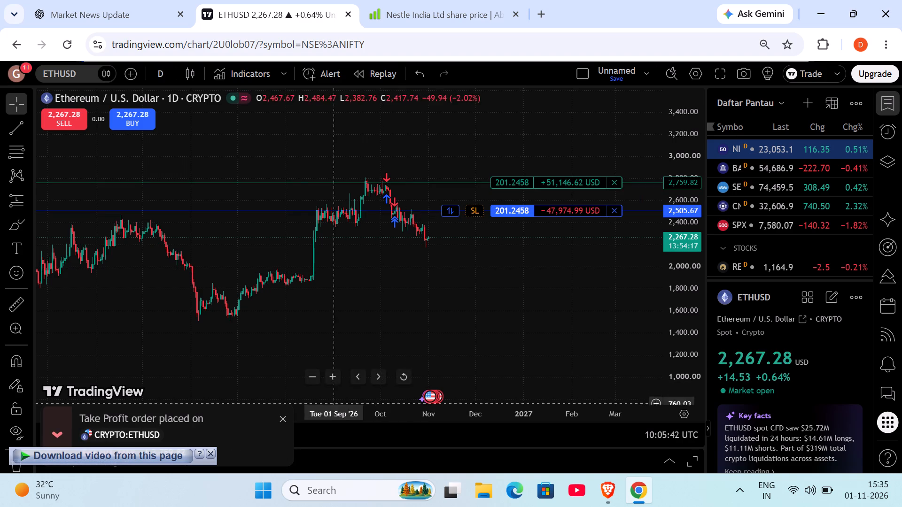
{"action": "left_click", "coordinate": [295, 415]}
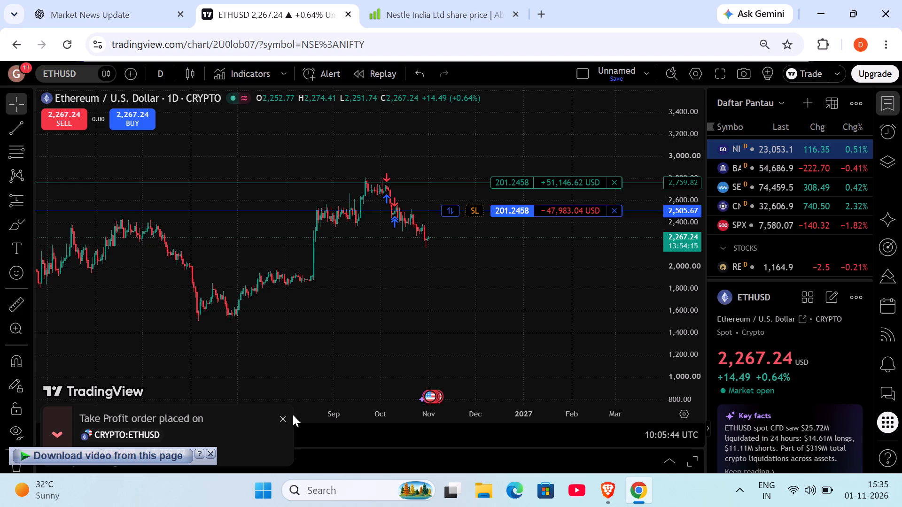
{"action": "left_click", "coordinate": [283, 417]}
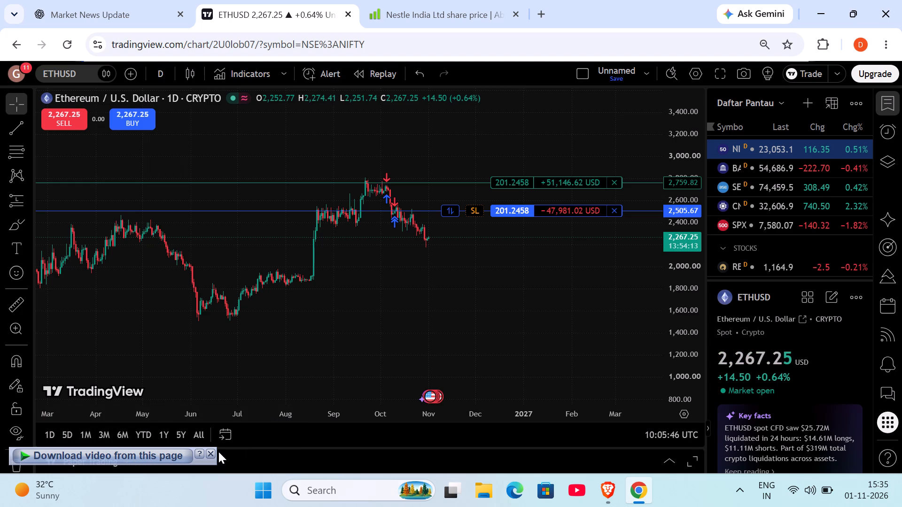
{"action": "left_click", "coordinate": [210, 454]}
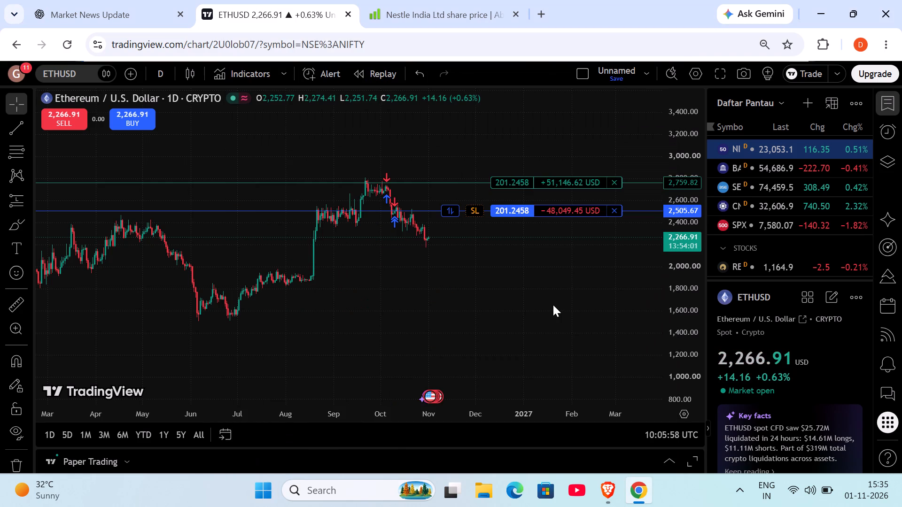
Switch to File Explorer, look through the contents of Local Disk (C:) and open Local Disk (D:).
{"action": "left_click", "coordinate": [476, 498]}
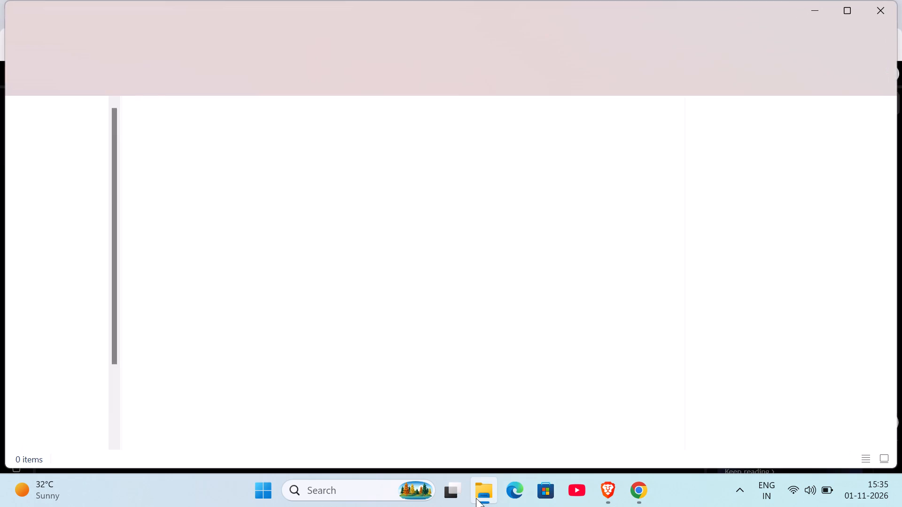
{"action": "scroll", "coordinate": [46, 335], "scroll_direction": "down", "scroll_amount": 2}
{"action": "left_click_drag", "start_coordinate": [46, 335], "coordinate": [47, 327]}
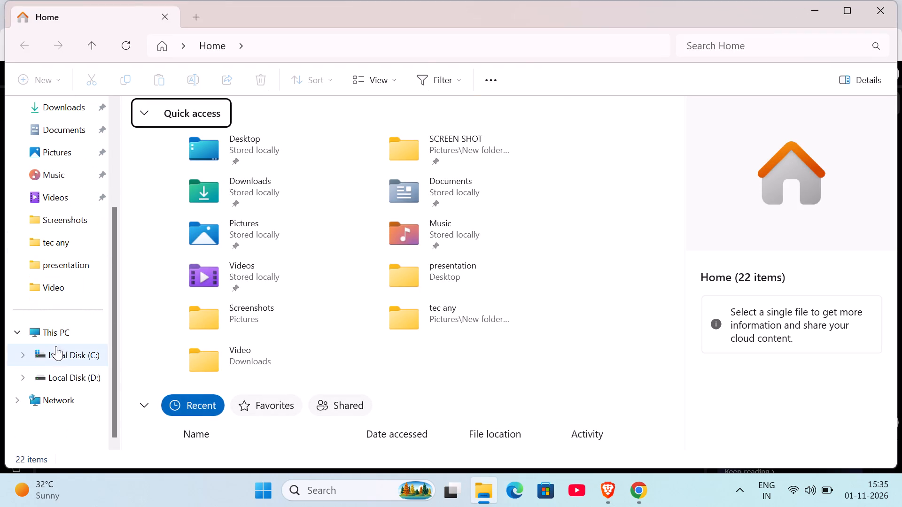
{"action": "left_click", "coordinate": [56, 351]}
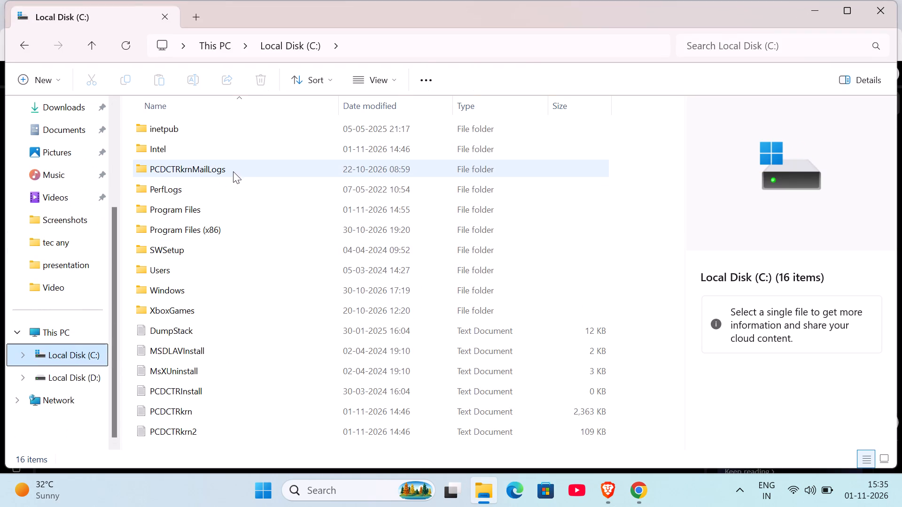
{"action": "scroll", "coordinate": [193, 389], "scroll_direction": "down", "scroll_amount": 8}
{"action": "scroll", "coordinate": [193, 389], "scroll_direction": "up", "scroll_amount": 4}
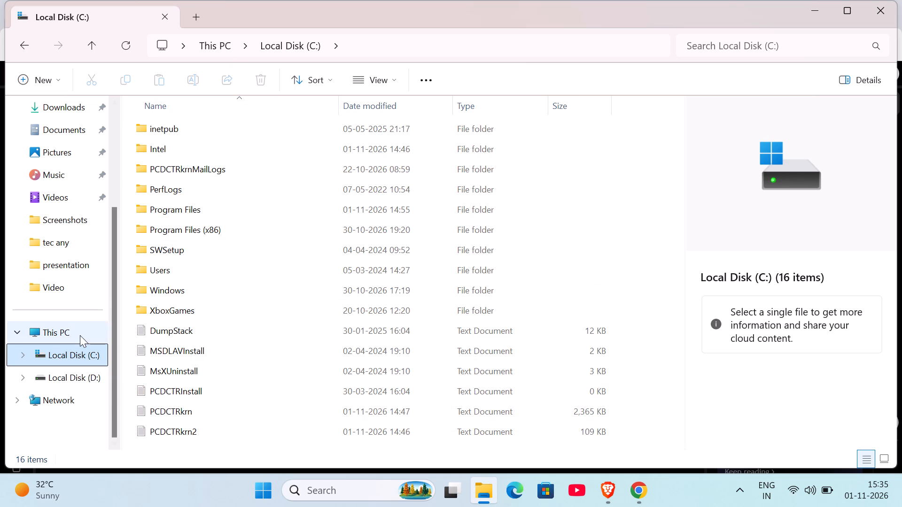
{"action": "left_click", "coordinate": [80, 379]}
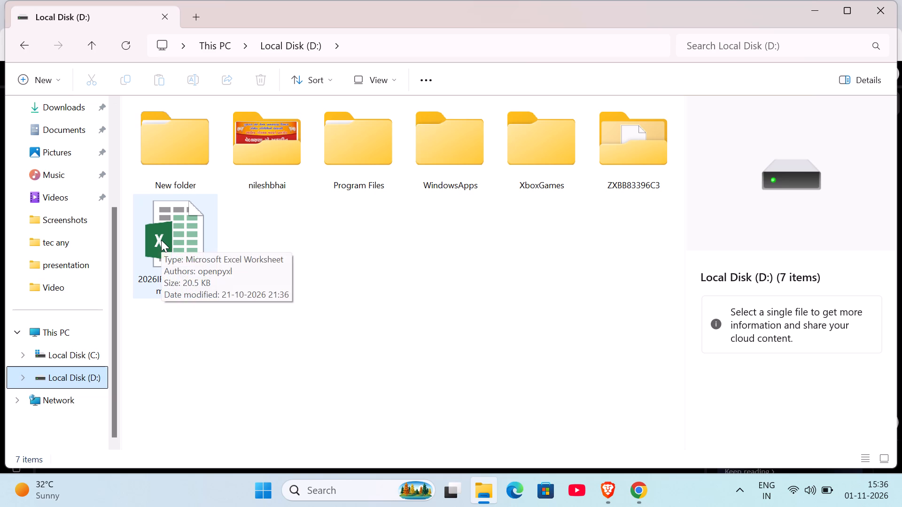
Check the Video folder and the presentation folder for the needed file.
{"action": "left_click", "coordinate": [62, 287]}
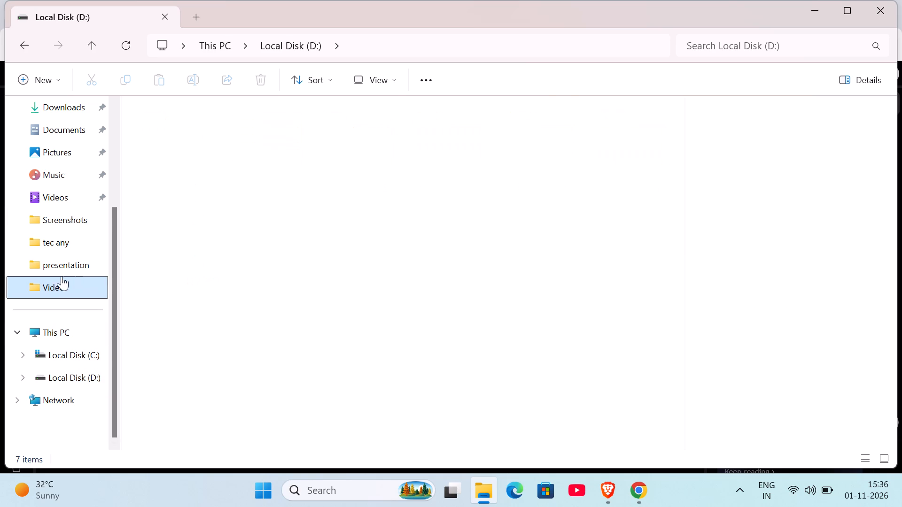
{"action": "left_click", "coordinate": [60, 269]}
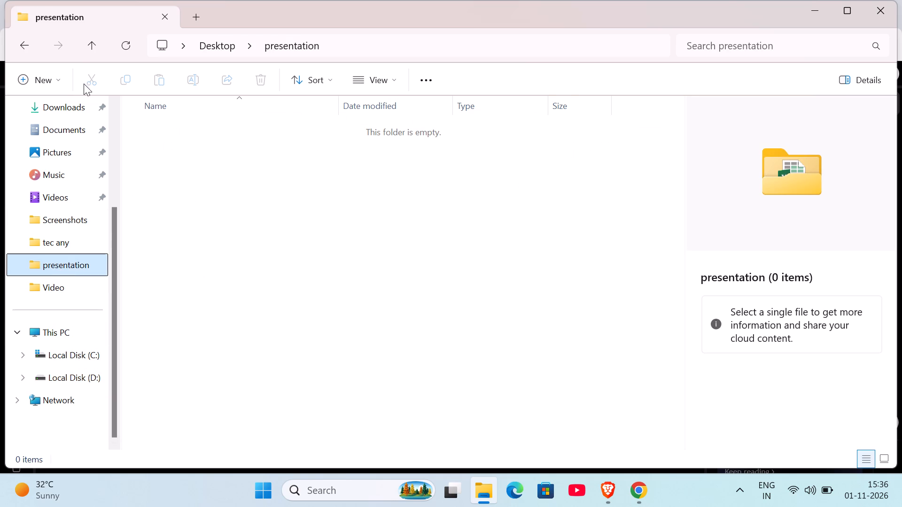
Open the Downloads folder and look through its files from last week, last month and earlier this year, selecting windows-x64-setup to view its details.
{"action": "left_click", "coordinate": [78, 107]}
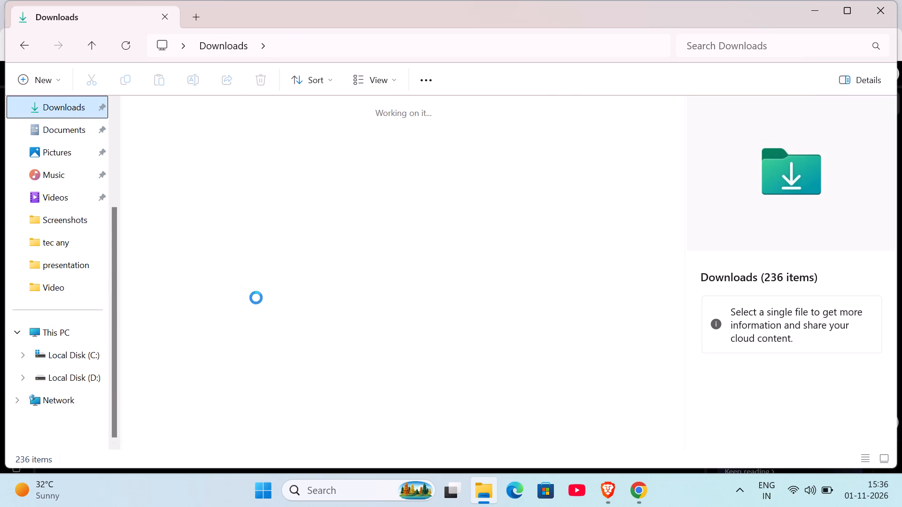
{"action": "scroll", "coordinate": [302, 290], "scroll_direction": "down", "scroll_amount": 3}
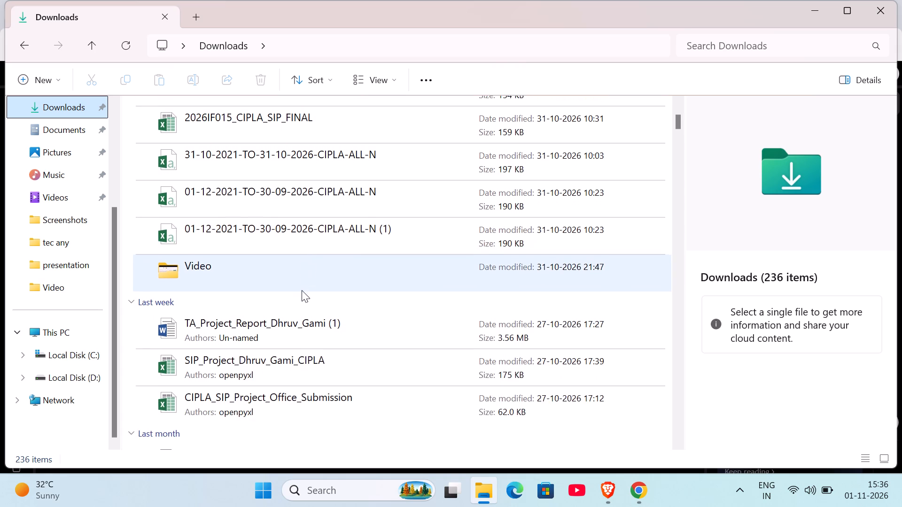
{"action": "scroll", "coordinate": [302, 290], "scroll_direction": "down", "scroll_amount": 3}
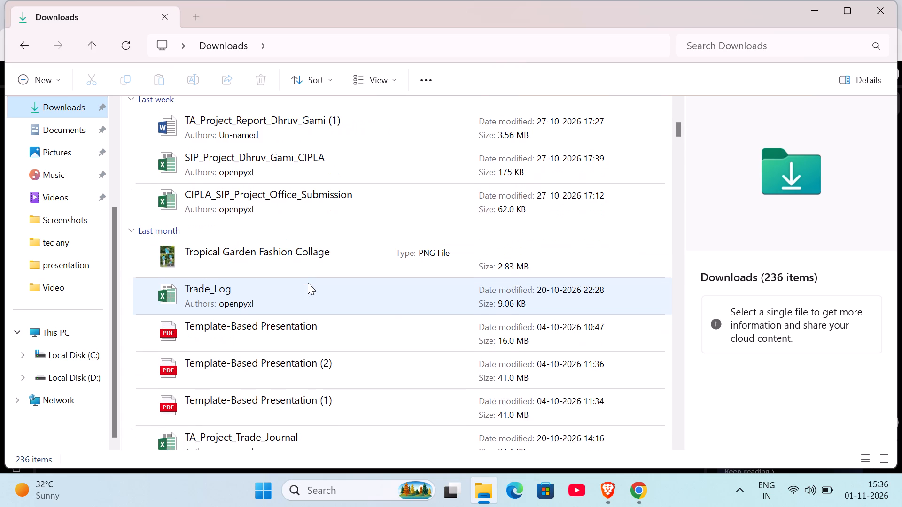
{"action": "scroll", "coordinate": [308, 283], "scroll_direction": "down", "scroll_amount": 7}
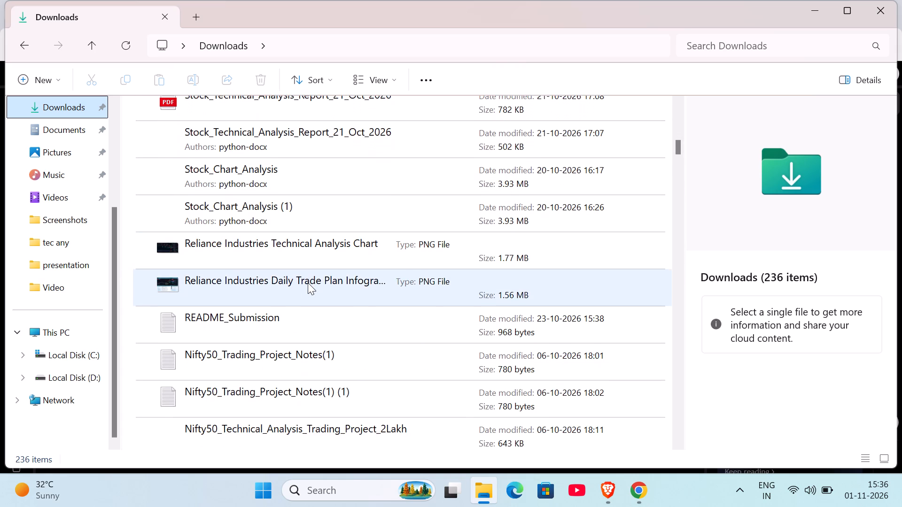
{"action": "scroll", "coordinate": [308, 283], "scroll_direction": "down", "scroll_amount": 9}
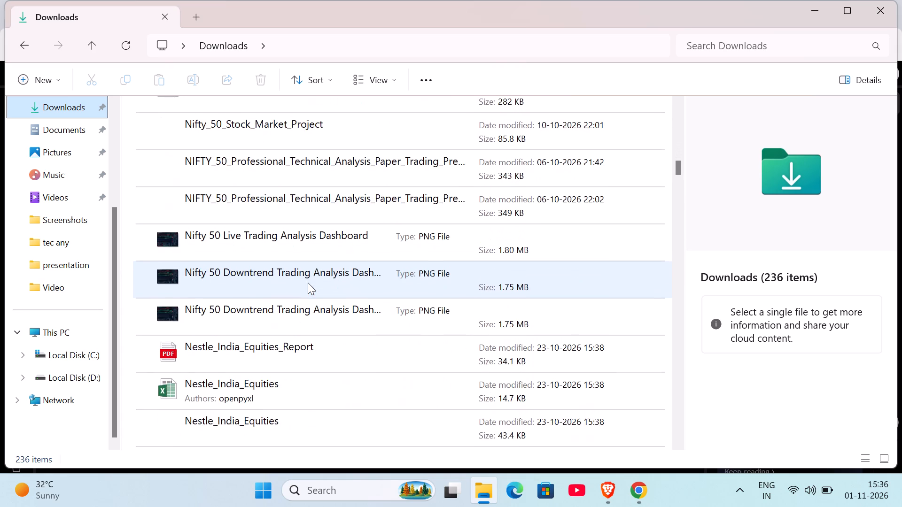
{"action": "scroll", "coordinate": [308, 283], "scroll_direction": "down", "scroll_amount": 8}
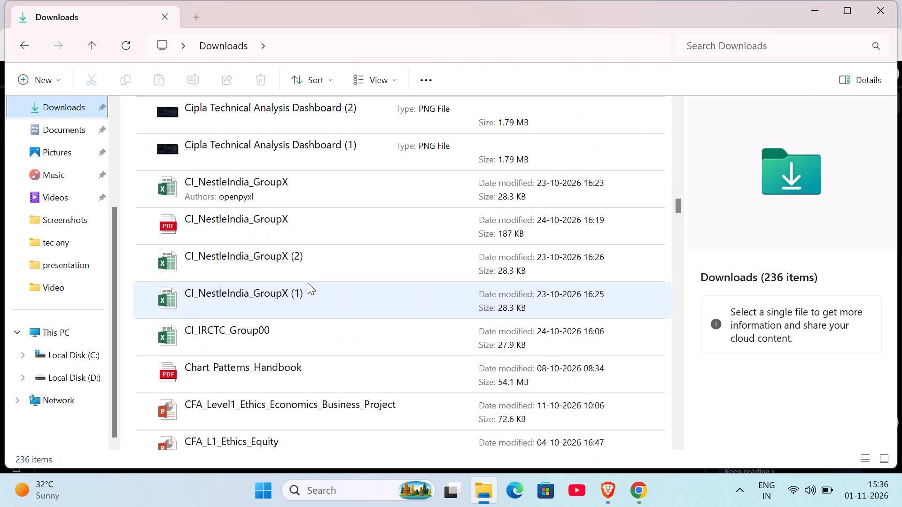
{"action": "scroll", "coordinate": [308, 283], "scroll_direction": "down", "scroll_amount": 3}
{"action": "scroll", "coordinate": [308, 283], "scroll_direction": "up", "scroll_amount": 1}
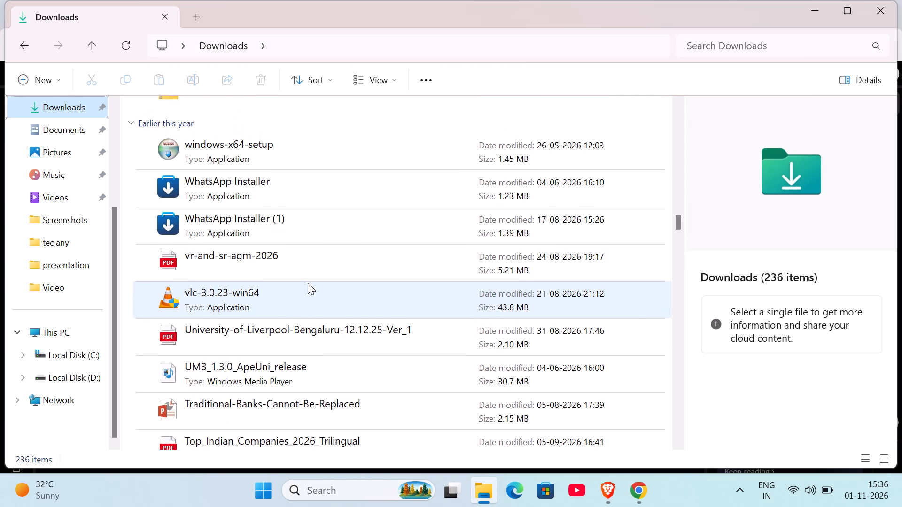
{"action": "scroll", "coordinate": [308, 283], "scroll_direction": "up", "scroll_amount": 1}
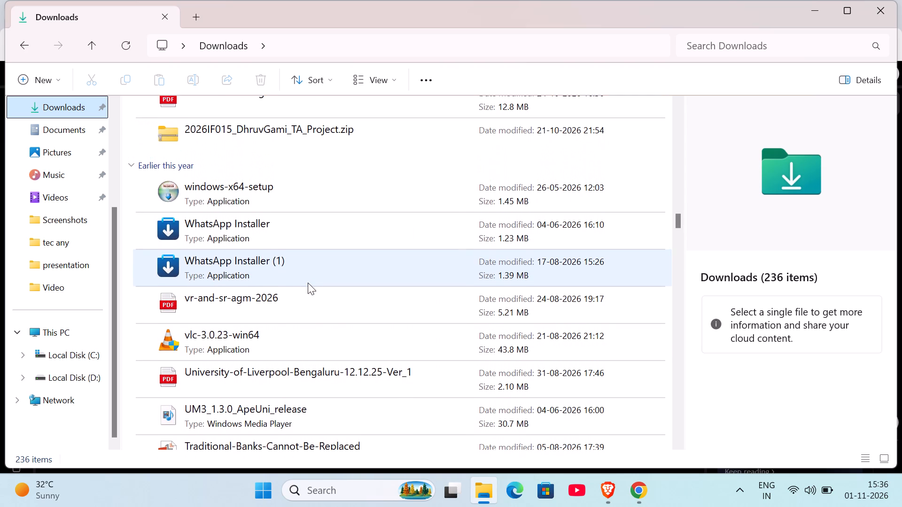
{"action": "scroll", "coordinate": [308, 283], "scroll_direction": "up", "scroll_amount": 1}
{"action": "left_click", "coordinate": [308, 196]}
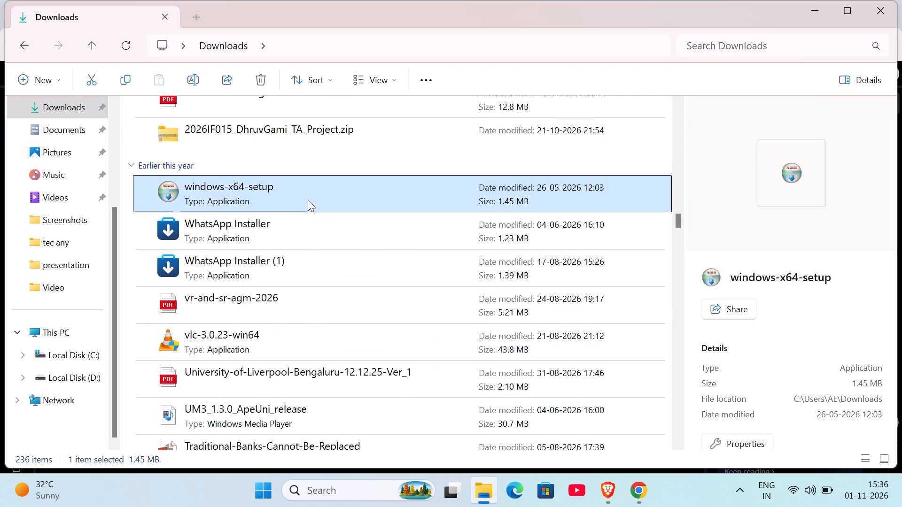
{"action": "scroll", "coordinate": [308, 200], "scroll_direction": "up", "scroll_amount": 2}
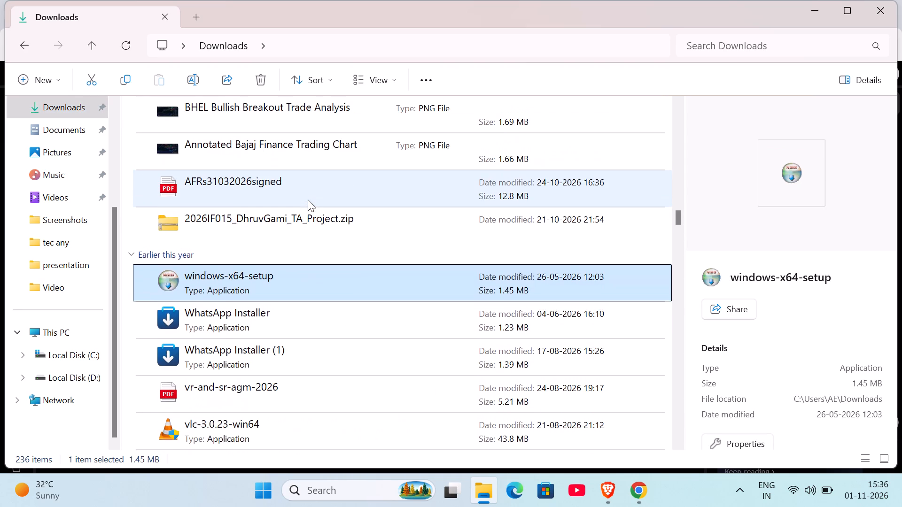
{"action": "scroll", "coordinate": [308, 200], "scroll_direction": "up", "scroll_amount": 1}
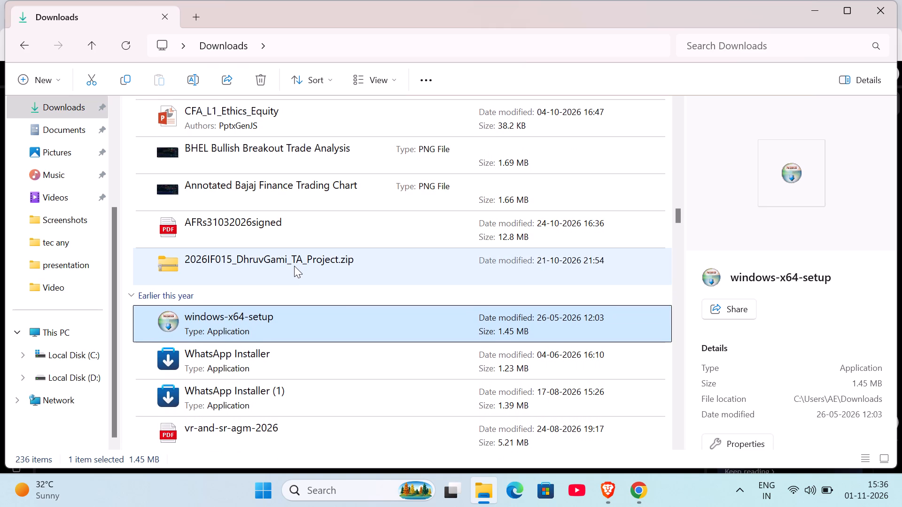
Look through the files in the Downloads folder from the older items back to today's.
{"action": "scroll", "coordinate": [294, 266], "scroll_direction": "up", "scroll_amount": 1}
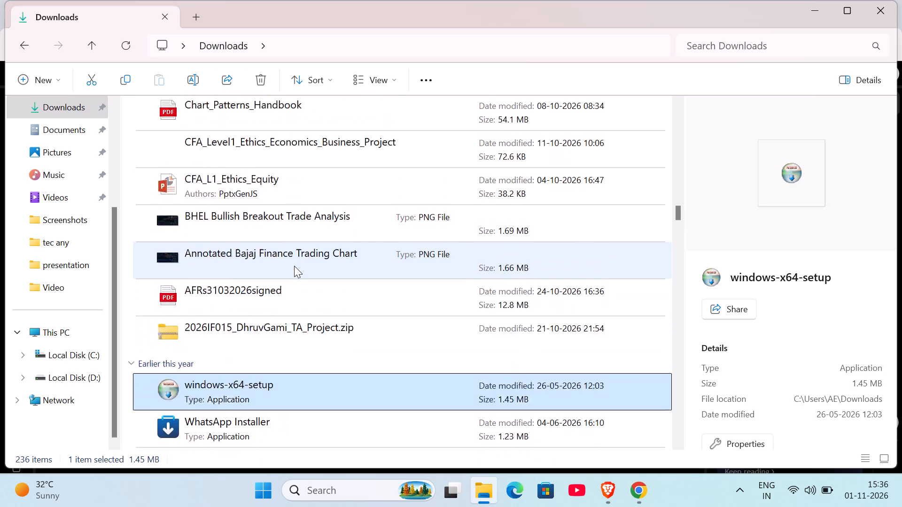
{"action": "scroll", "coordinate": [294, 266], "scroll_direction": "up", "scroll_amount": 7}
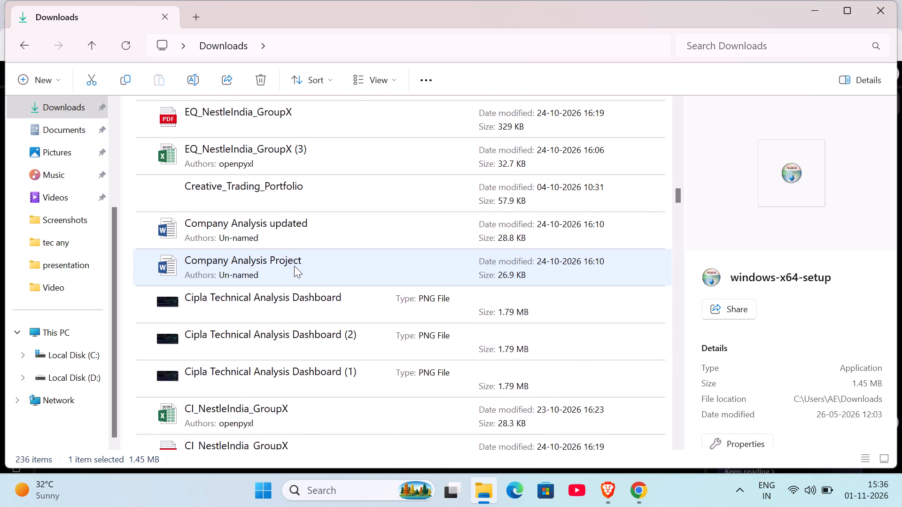
{"action": "scroll", "coordinate": [294, 266], "scroll_direction": "up", "scroll_amount": 9}
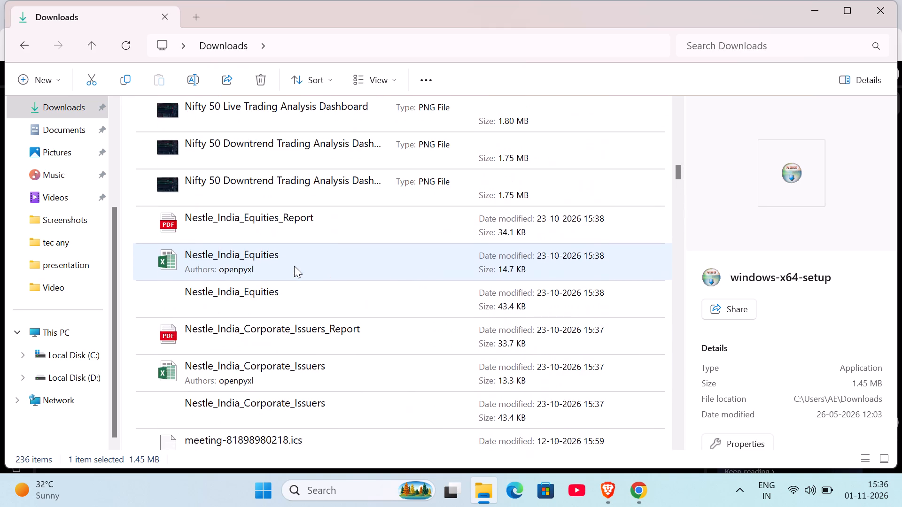
{"action": "scroll", "coordinate": [294, 266], "scroll_direction": "up", "scroll_amount": 8}
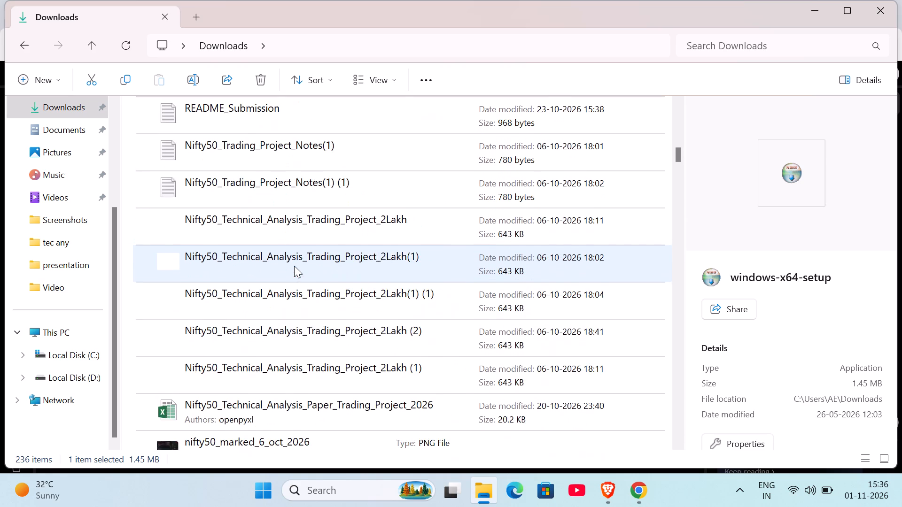
{"action": "scroll", "coordinate": [294, 266], "scroll_direction": "up", "scroll_amount": 8}
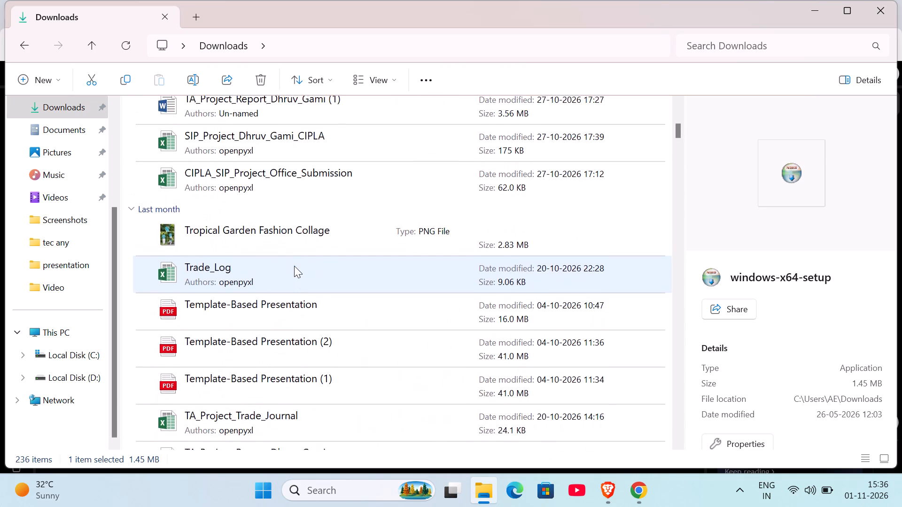
{"action": "scroll", "coordinate": [294, 266], "scroll_direction": "up", "scroll_amount": 7}
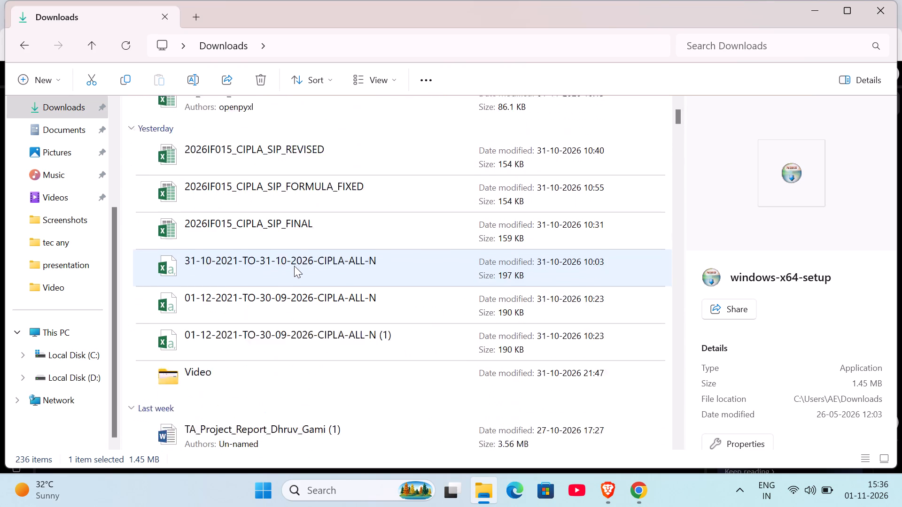
{"action": "scroll", "coordinate": [294, 266], "scroll_direction": "up", "scroll_amount": 5}
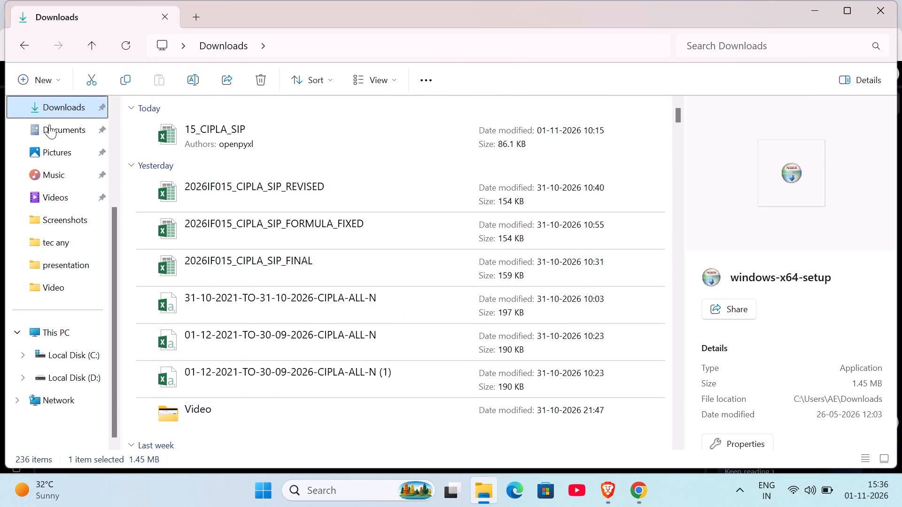
Open the Documents folder and look through its list of files.
{"action": "left_click", "coordinate": [46, 134]}
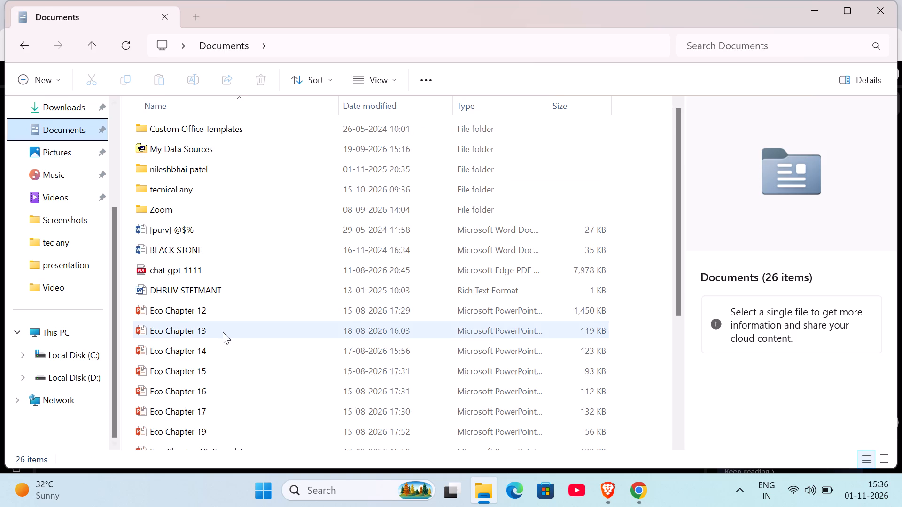
{"action": "scroll", "coordinate": [223, 332], "scroll_direction": "down", "scroll_amount": 3}
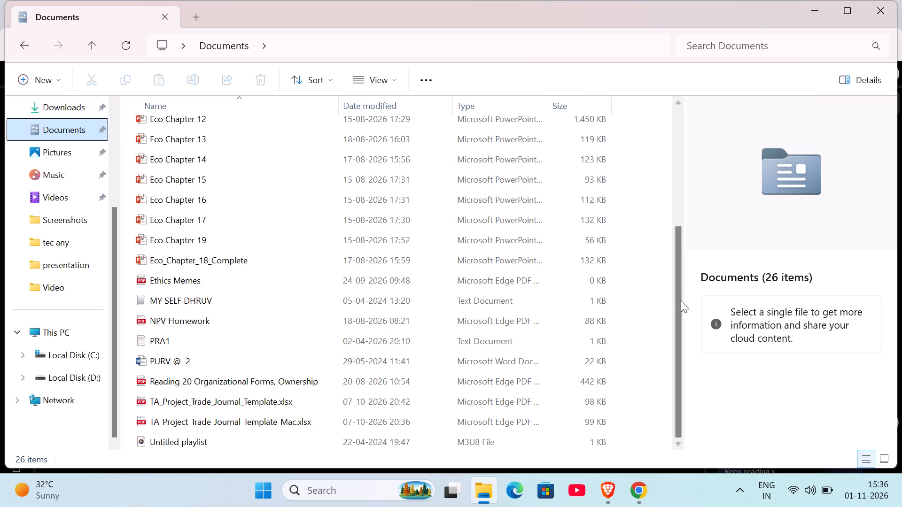
{"action": "left_click", "coordinate": [669, 293]}
{"action": "left_click_drag", "start_coordinate": [672, 286], "coordinate": [682, 261]}
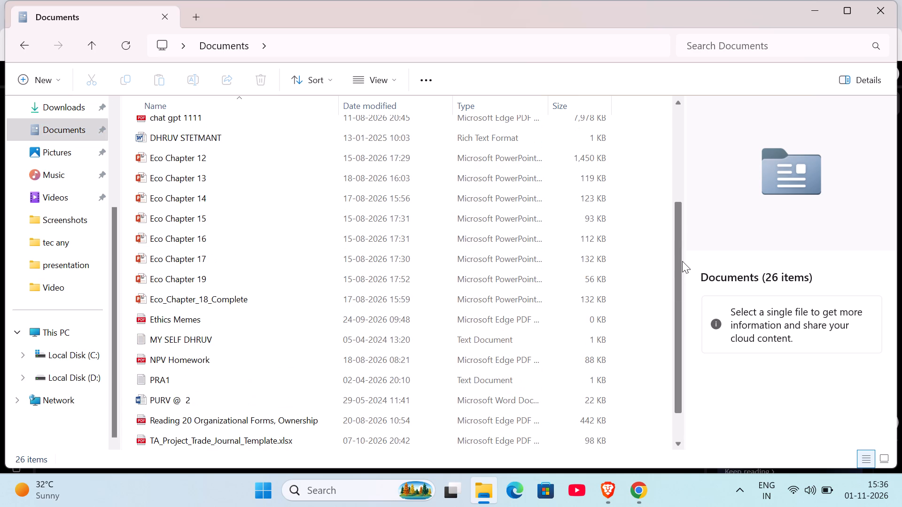
{"action": "left_click", "coordinate": [682, 259]}
{"action": "left_click_drag", "start_coordinate": [681, 274], "coordinate": [680, 242]}
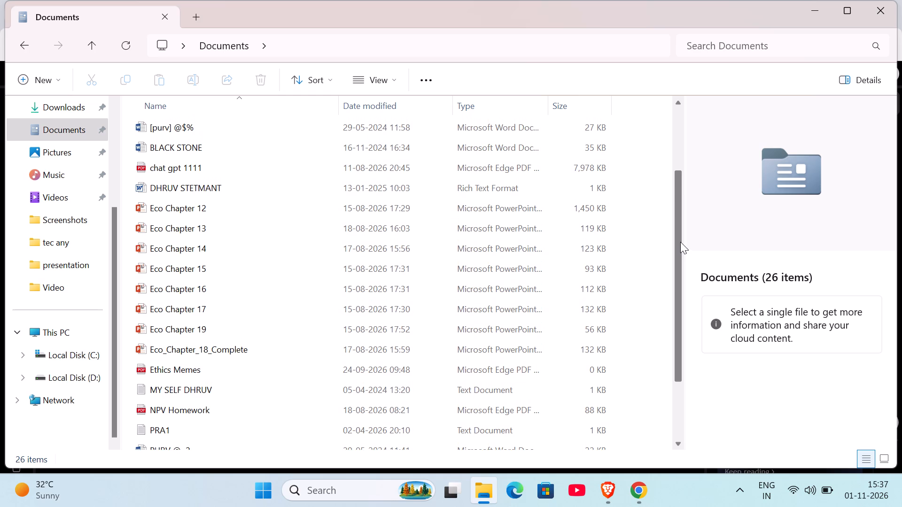
{"action": "left_click_drag", "start_coordinate": [671, 256], "coordinate": [667, 224]}
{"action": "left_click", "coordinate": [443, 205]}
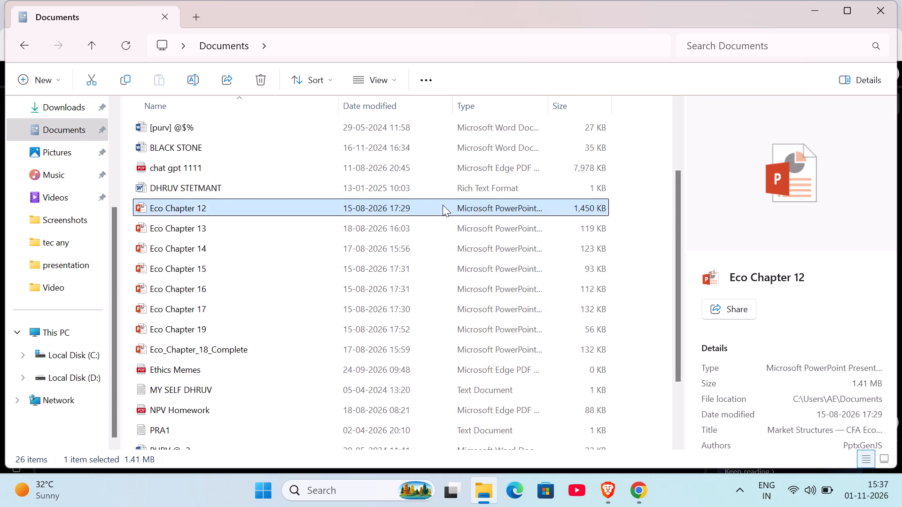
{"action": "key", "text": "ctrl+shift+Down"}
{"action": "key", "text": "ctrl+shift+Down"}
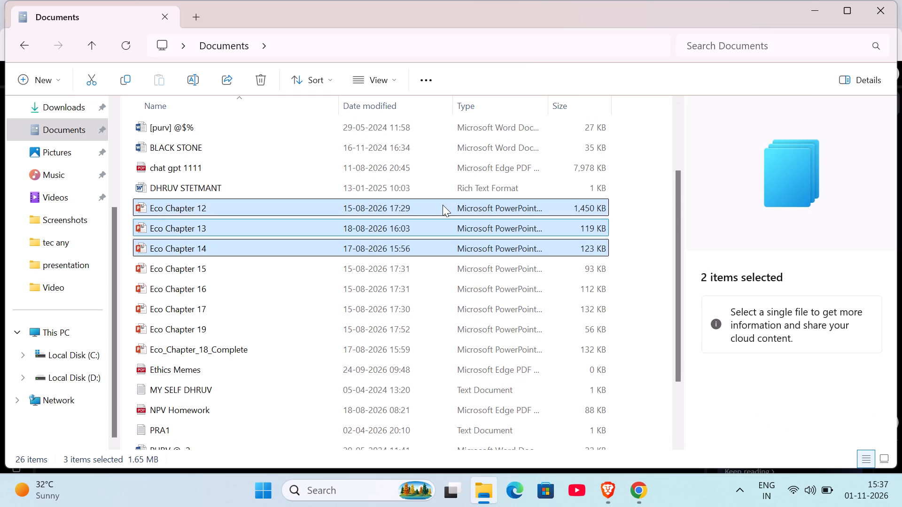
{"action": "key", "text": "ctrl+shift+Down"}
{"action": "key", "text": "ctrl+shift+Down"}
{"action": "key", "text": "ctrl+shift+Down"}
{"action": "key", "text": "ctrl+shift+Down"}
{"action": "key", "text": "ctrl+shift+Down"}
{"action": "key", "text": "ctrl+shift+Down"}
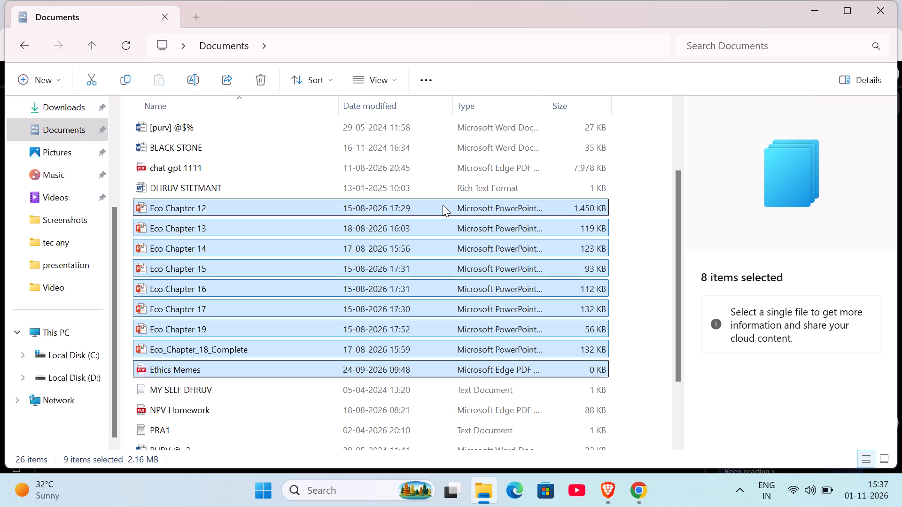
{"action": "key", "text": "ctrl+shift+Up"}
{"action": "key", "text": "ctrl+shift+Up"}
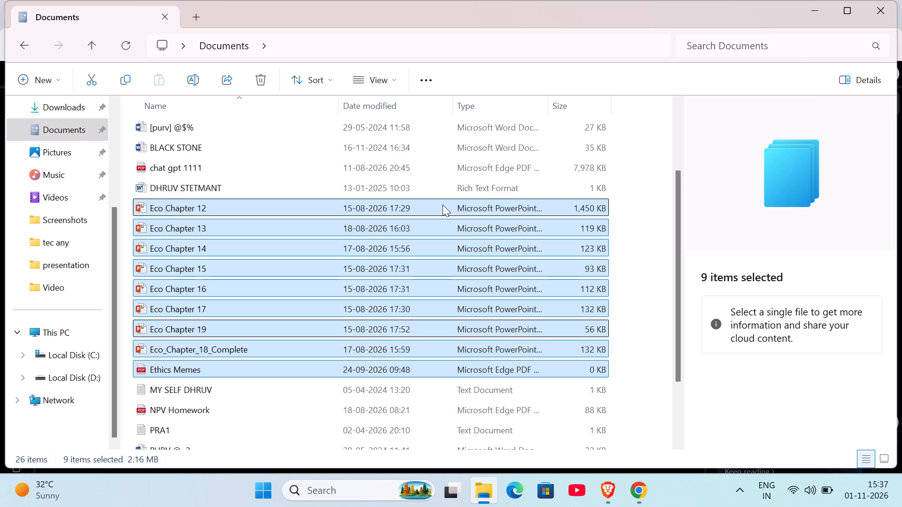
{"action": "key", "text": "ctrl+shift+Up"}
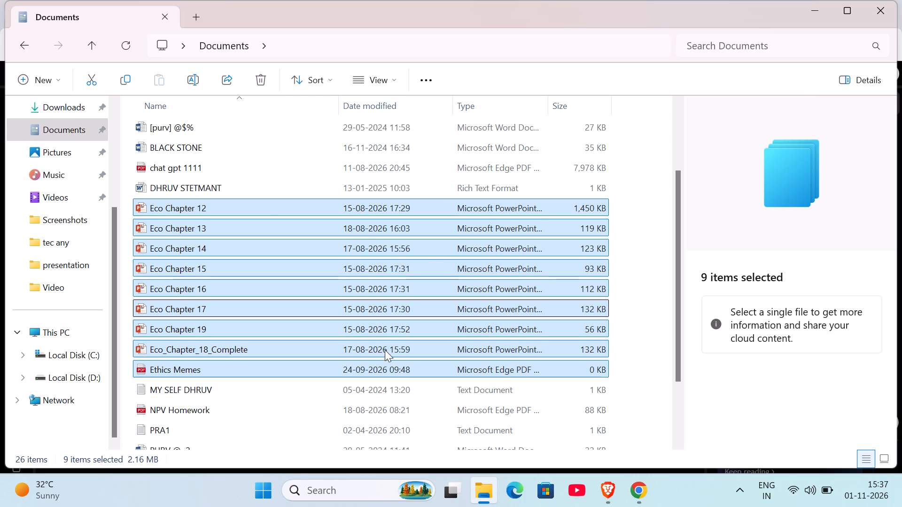
Copy the eight economics presentations in Documents, from Eco Chapter 12 through Eco_Chapter_18_Complete, leaving out Ethics Memes.
{"action": "left_click", "coordinate": [259, 202]}
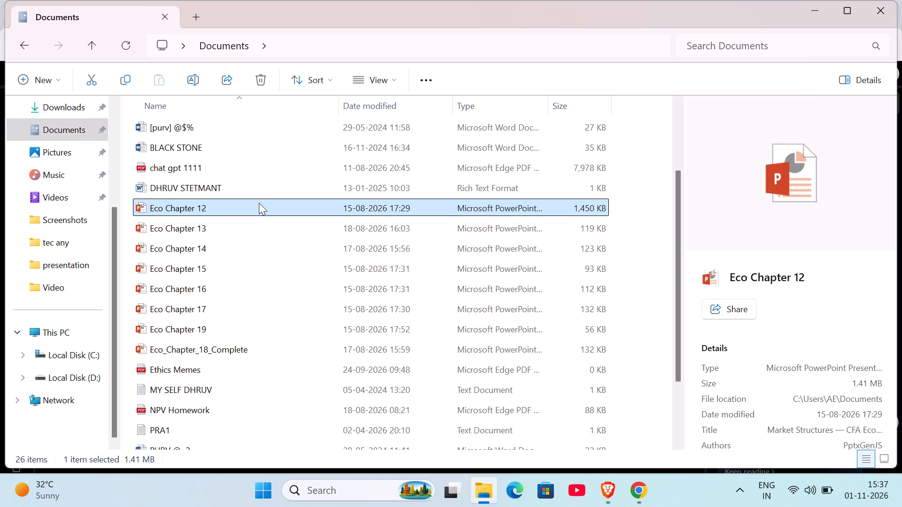
{"action": "key", "text": "ctrl+shift+Down"}
{"action": "key", "text": "ctrl+shift+Down"}
{"action": "key", "text": "ctrl+shift+Down"}
{"action": "key", "text": "ctrl+shift+Down"}
{"action": "key", "text": "ctrl+shift+Down"}
{"action": "key", "text": "ctrl+shift+Down"}
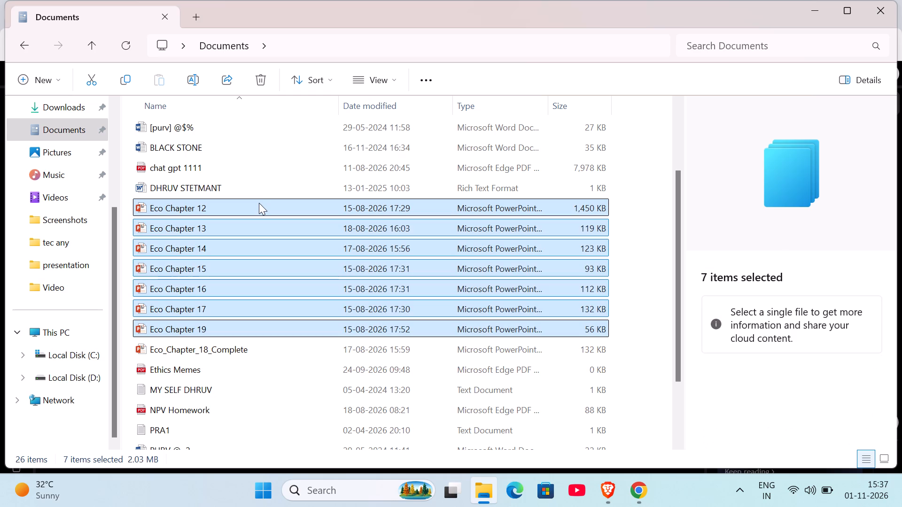
{"action": "key", "text": "ctrl+shift+Down"}
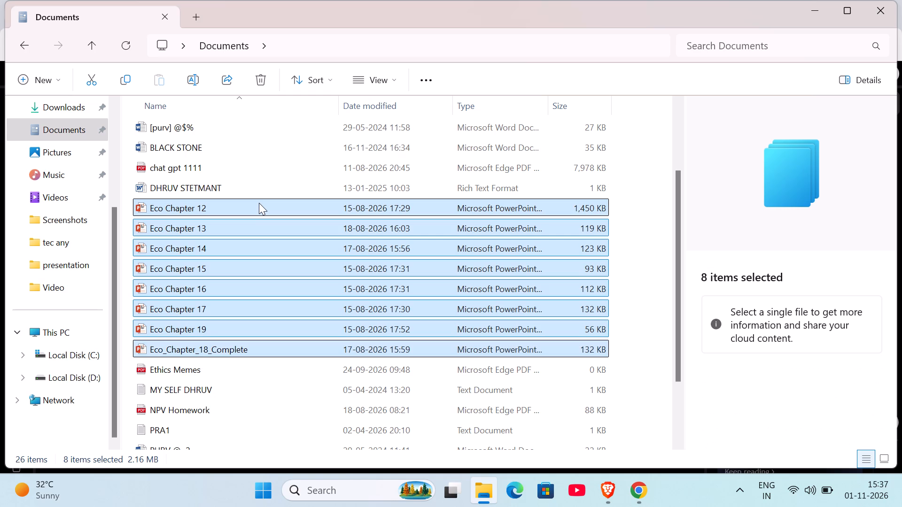
{"action": "key", "text": "ctrl+c"}
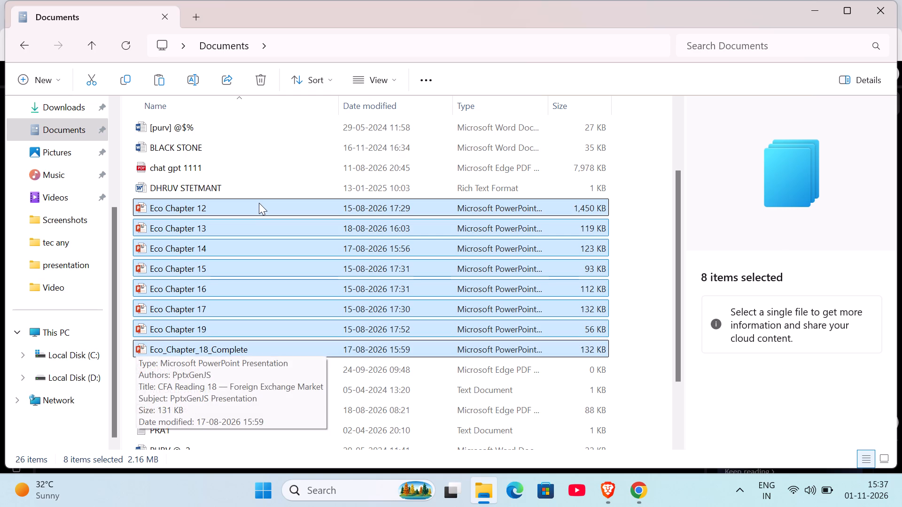